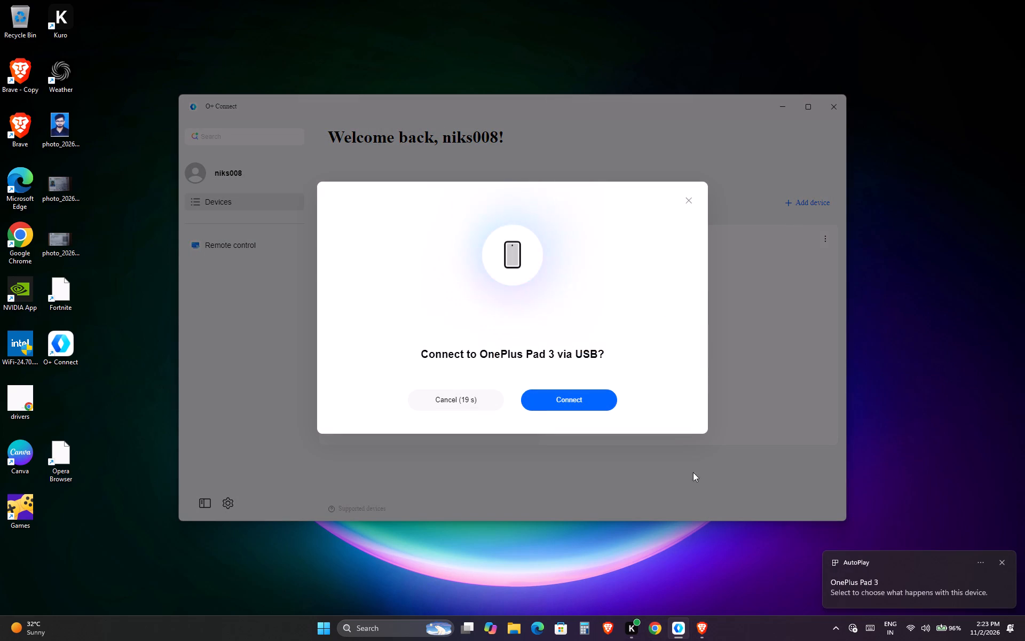
Connect the OnePlus Pad 3 via USB and start mirroring the PC screen to the tablet with Screen Collaborate.
left_click(602, 401)
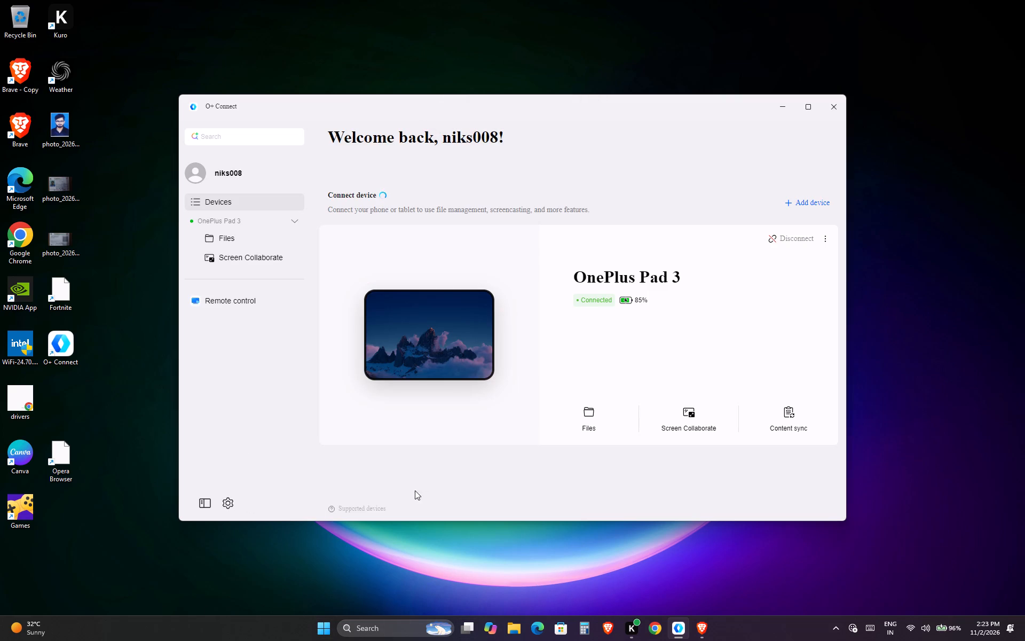
left_click(672, 426)
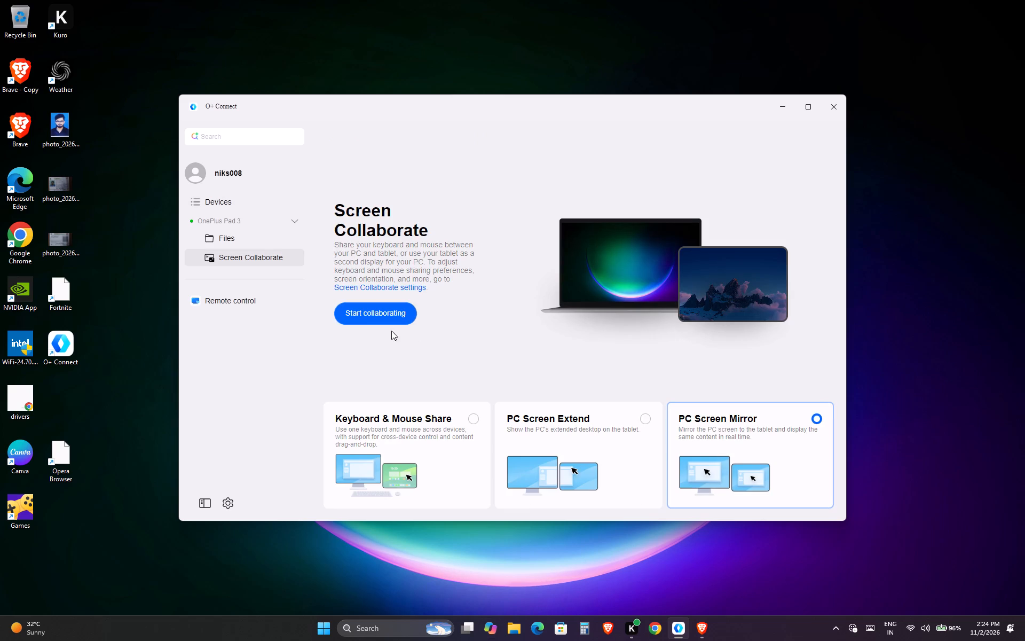
left_click(368, 312)
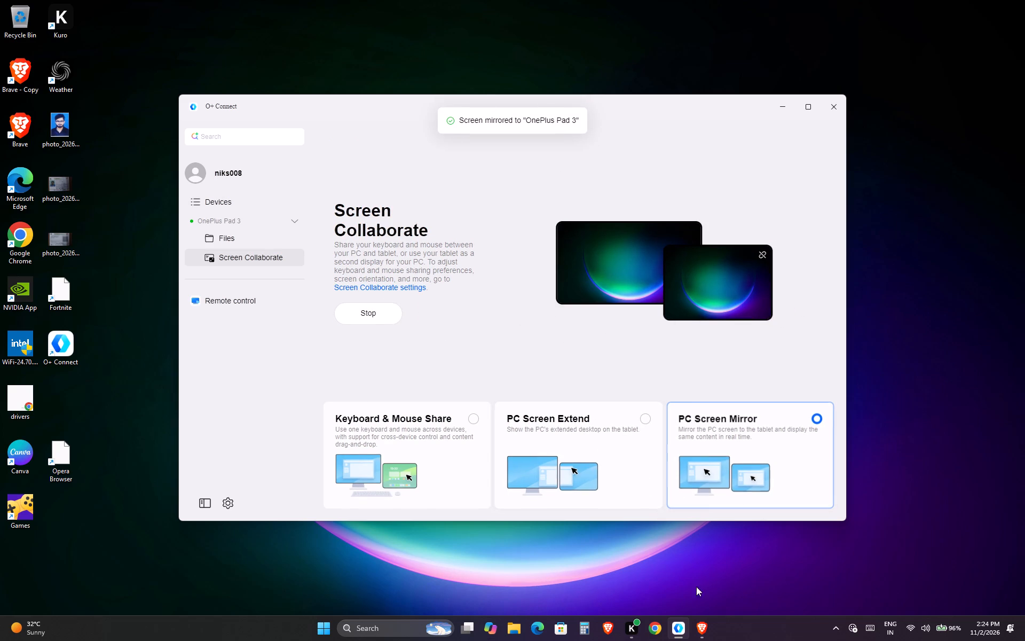
Switch to the spreadsheet in Brave, go to the 11/2/26 header row at A123 in the Metro New sheet, and save.
key("alt+Tab")
key("alt+Right")
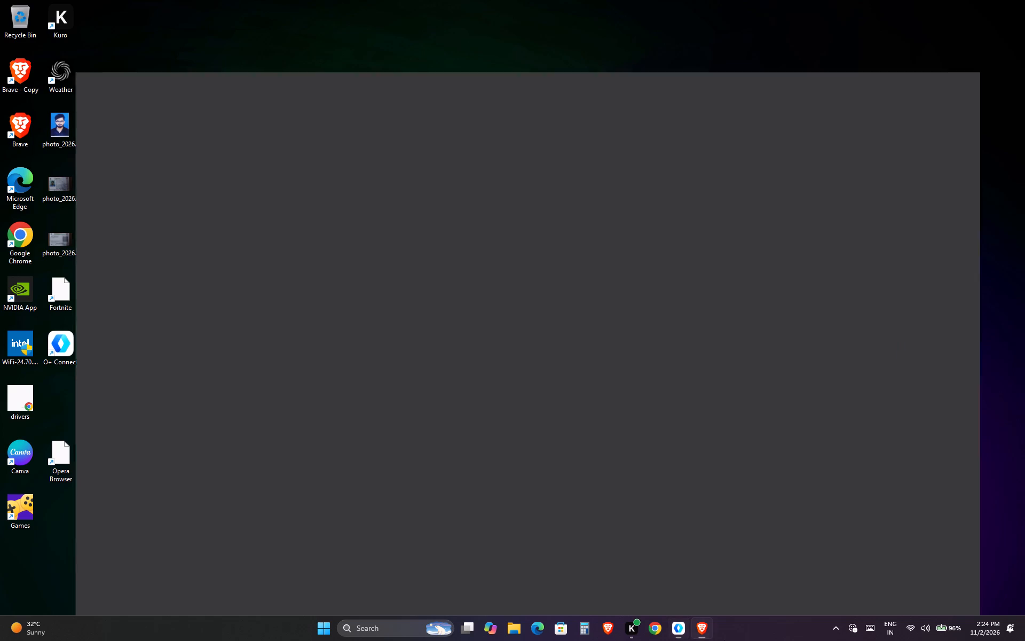
key("ctrl+Right")
key("ctrl+Down")
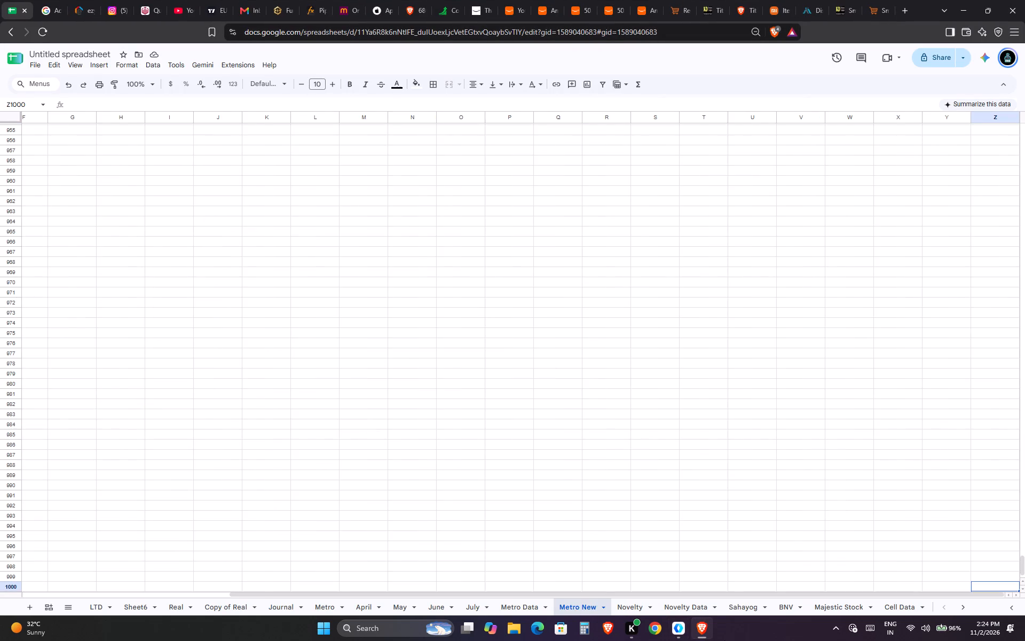
key("ctrl+Left")
key("ctrl+Up")
key("ctrl+Up")
key("ctrl+Down")
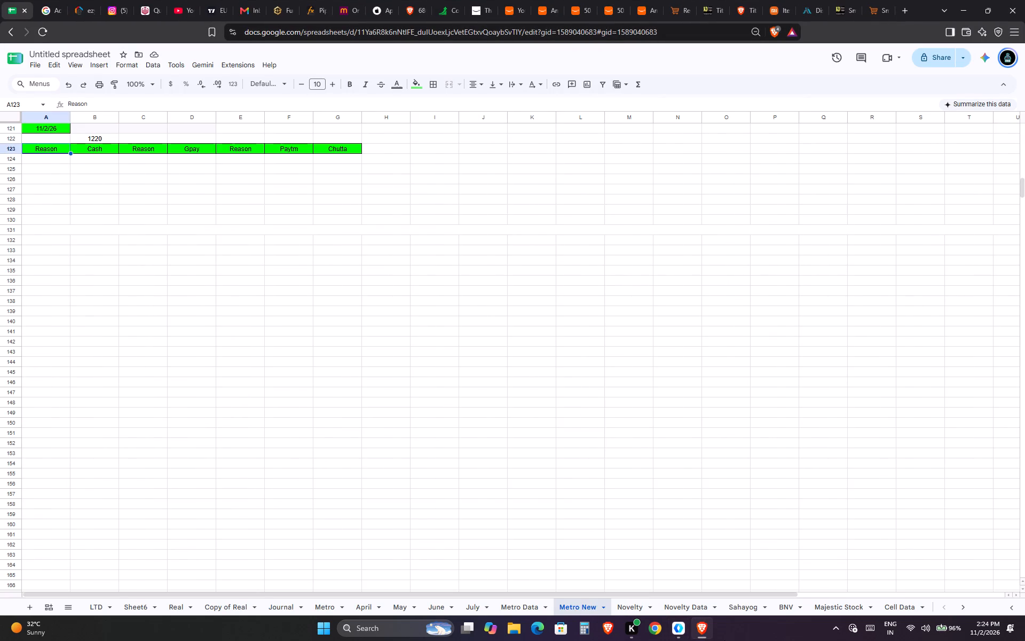
key("ctrl+s")
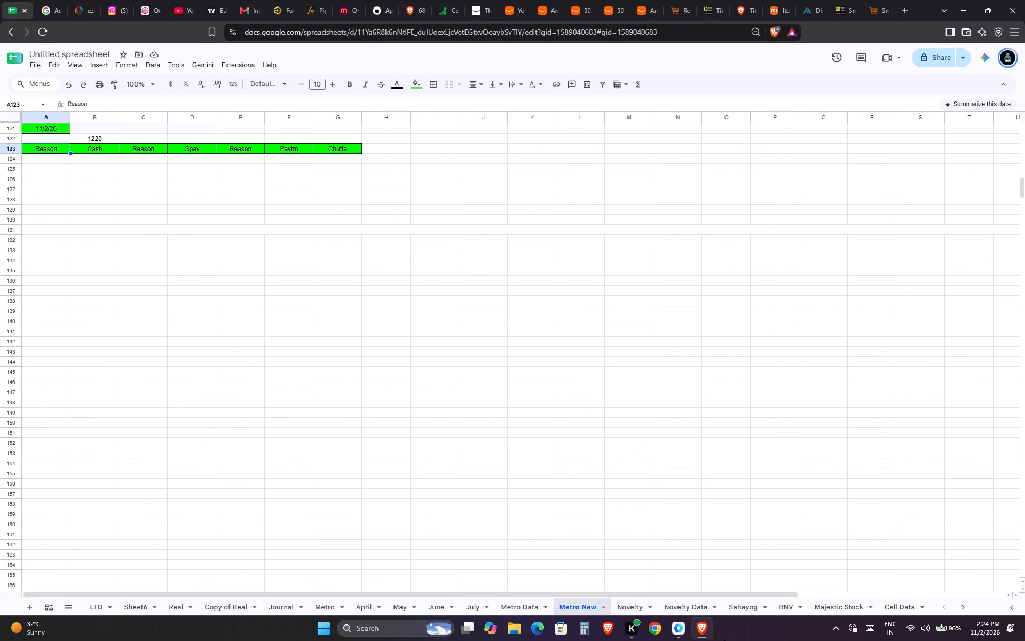
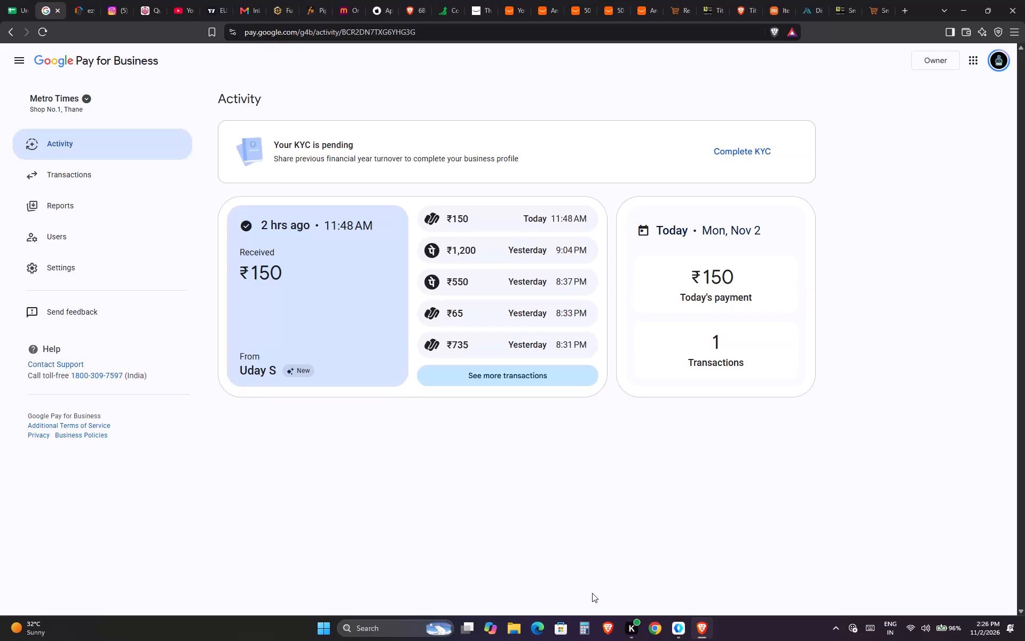
In the Metro New sheet, record the 11/2/26 Gpay entry with reason Cell in C124 and 150 in D124, save, and go to A124.
key("ctrl+shift+Tab")
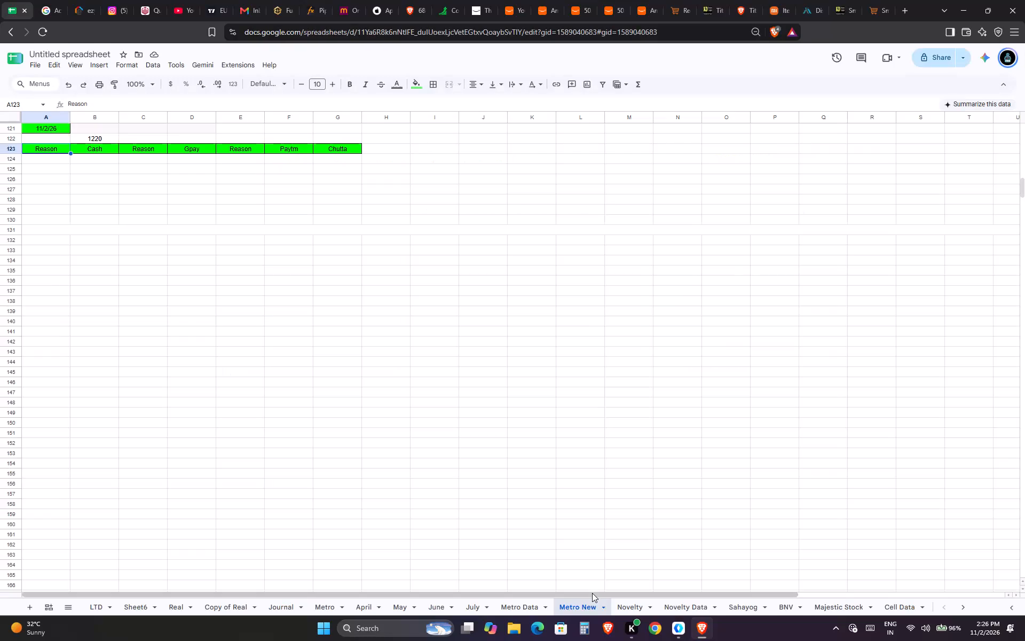
key("Right")
key("Down")
key("Right")
key("Up")
key("Down")
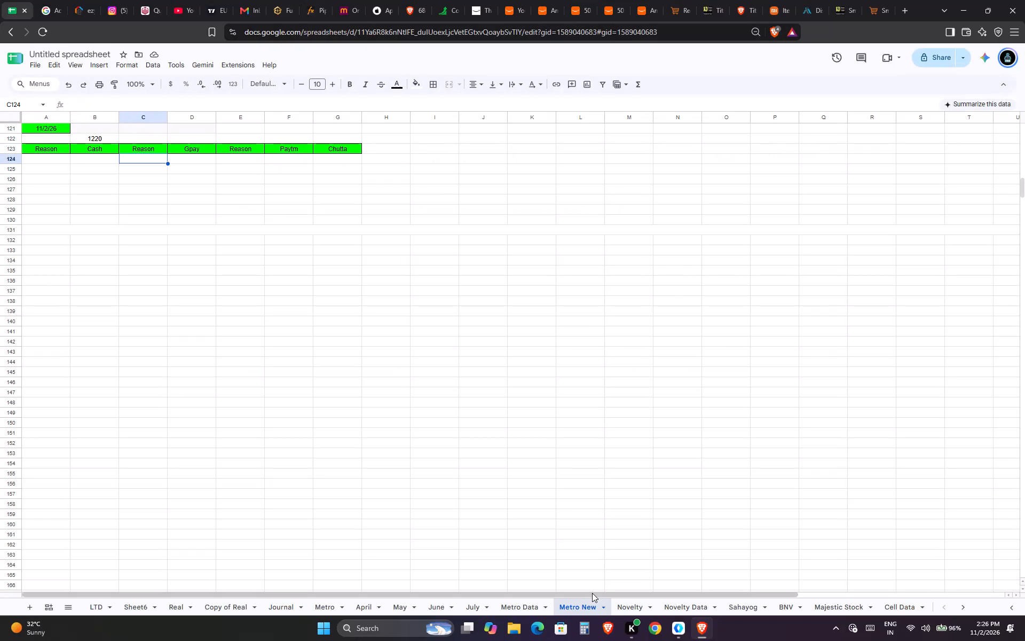
type("Cek")
key("BackSpace")
type("ll")
key("Tab")
type("150")
key("Left")
key("ctrl+s")
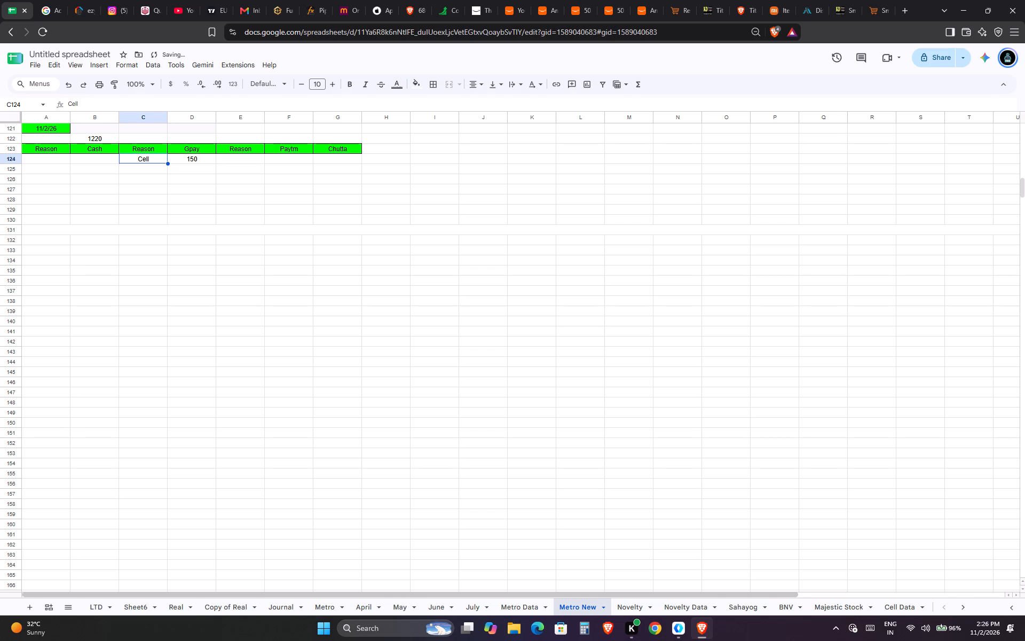
key("Left")
key("Left")
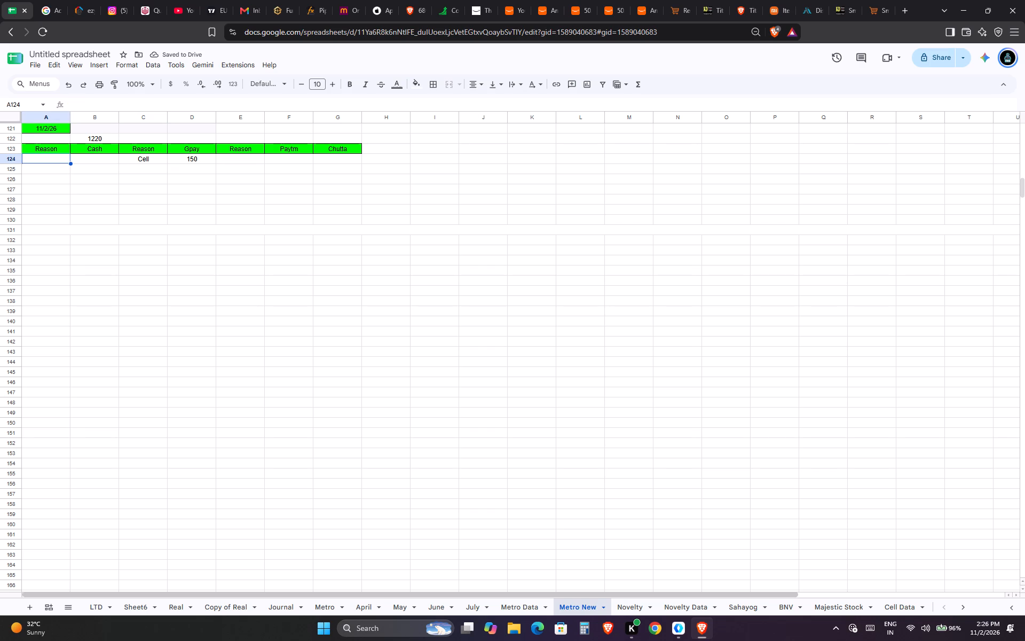
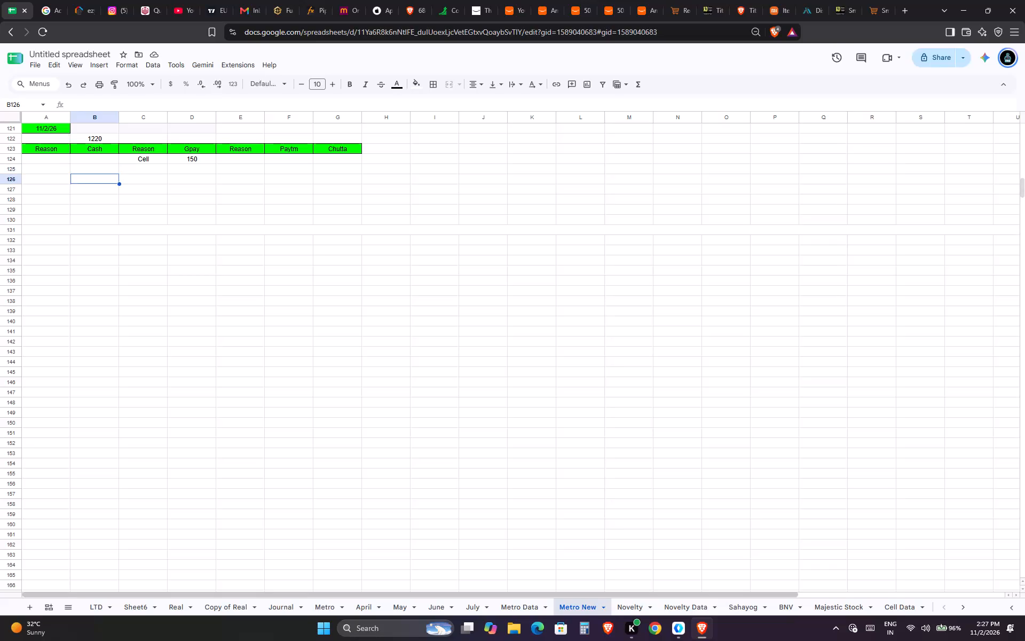
In B126 of the Metro New sheet, begin a subtraction formula that starts from the cash amount in B122 (=B122-).
key("BackSpace")
key("equal")
key("Up")
key("Up")
key("Up")
key("Up")
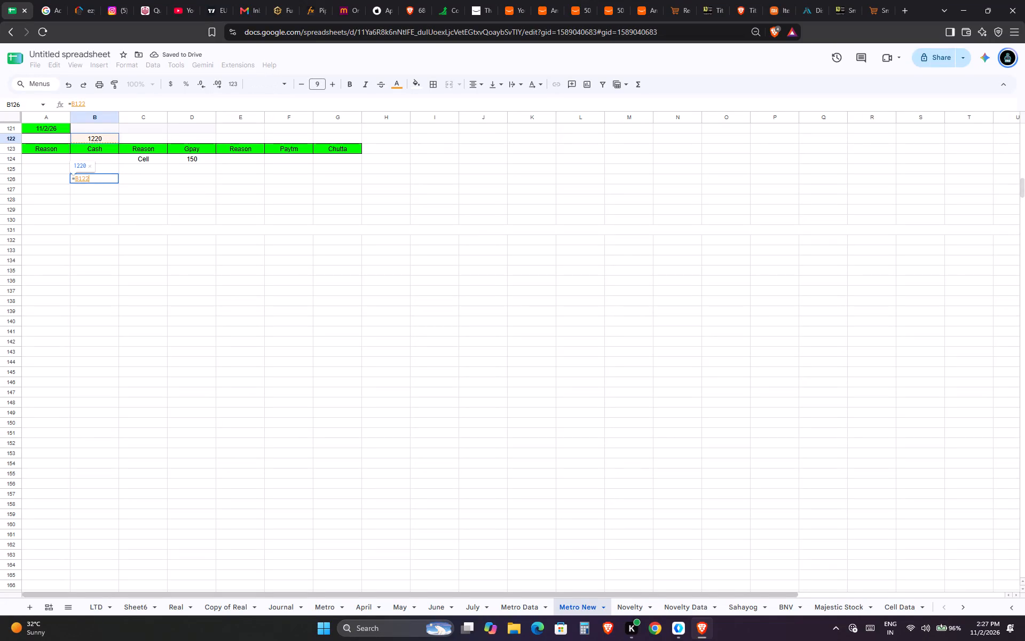
key("minus")
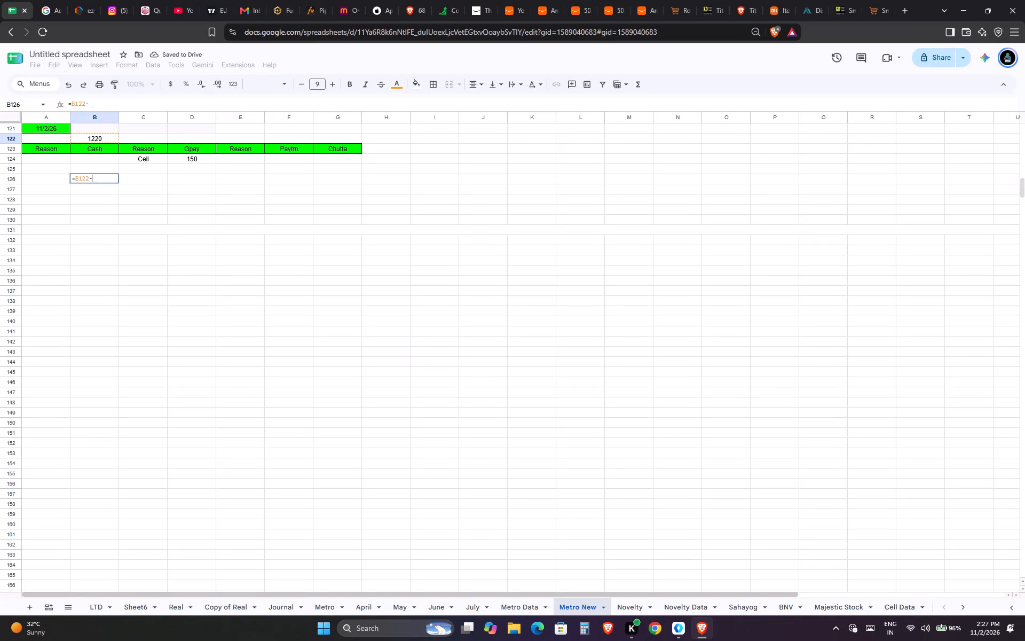
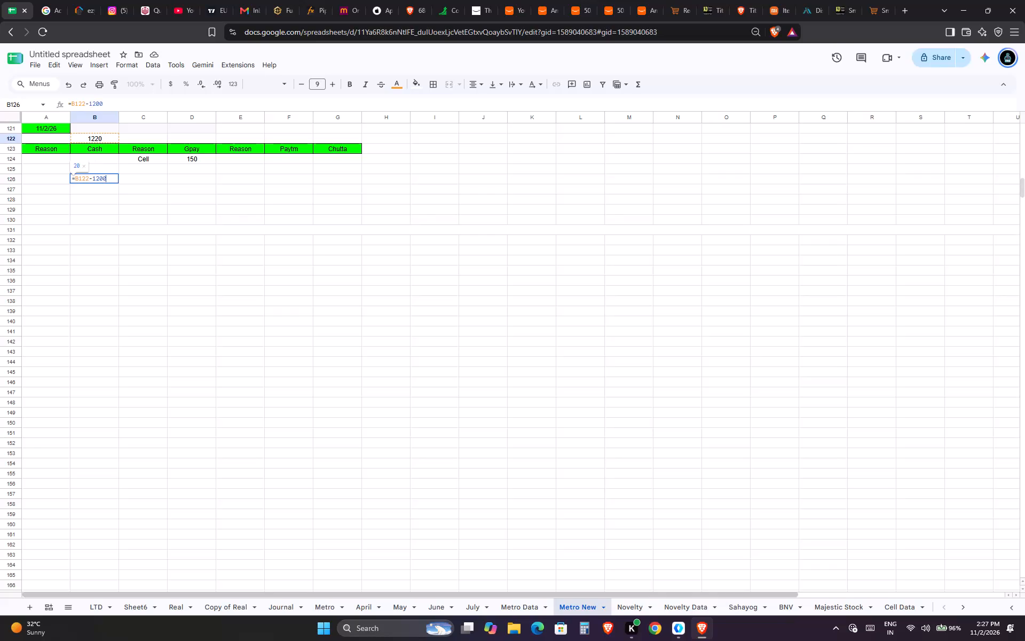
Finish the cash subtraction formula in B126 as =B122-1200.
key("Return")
Enter -20 in B124, under the Cash heading of the 11/2/26 block.
key("Up")
key("Up")
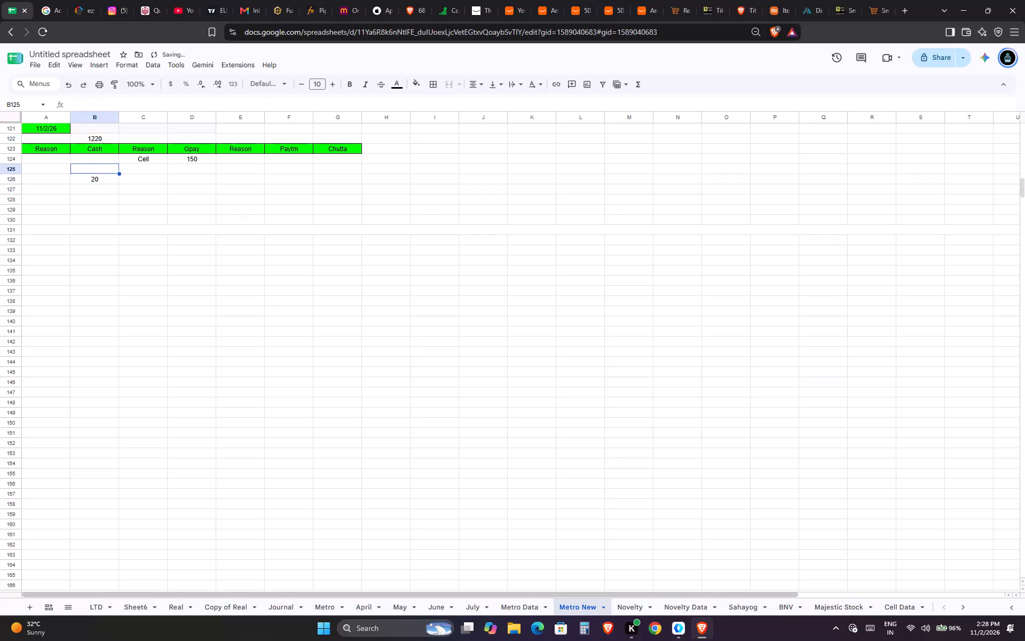
key("Up")
type("-20")
key("Down")
Clear the temporary subtraction formula from B126.
key("Left")
key("Down")
key("Right")
key("BackSpace")
Enter ?? in A124 as the Reason for the -20 cash entry and save the spreadsheet.
key("Left")
key("Up")
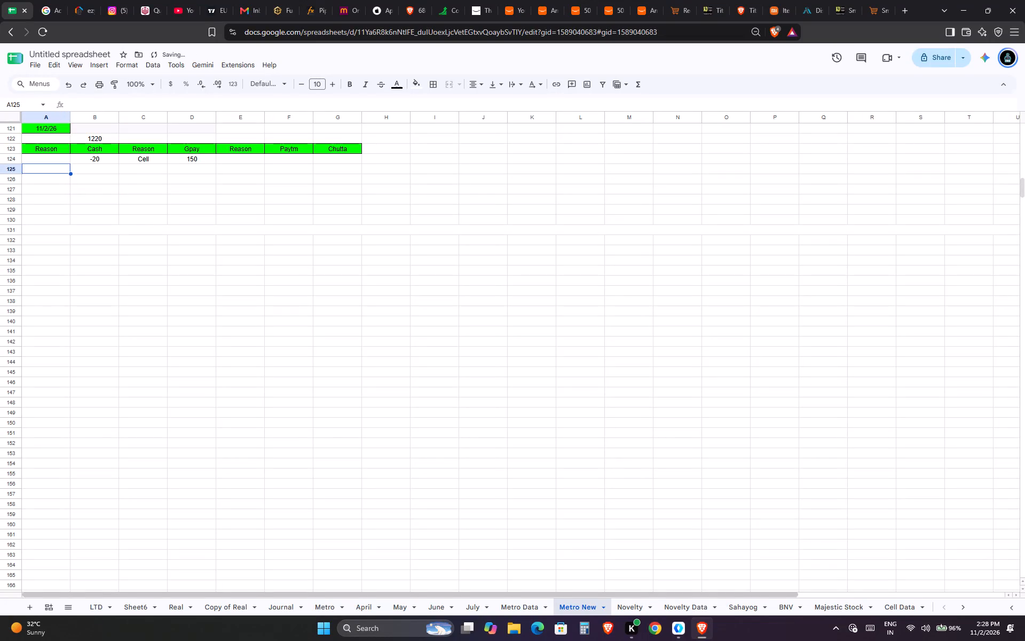
key("Up")
type("??")
key("Right")
key("Left")
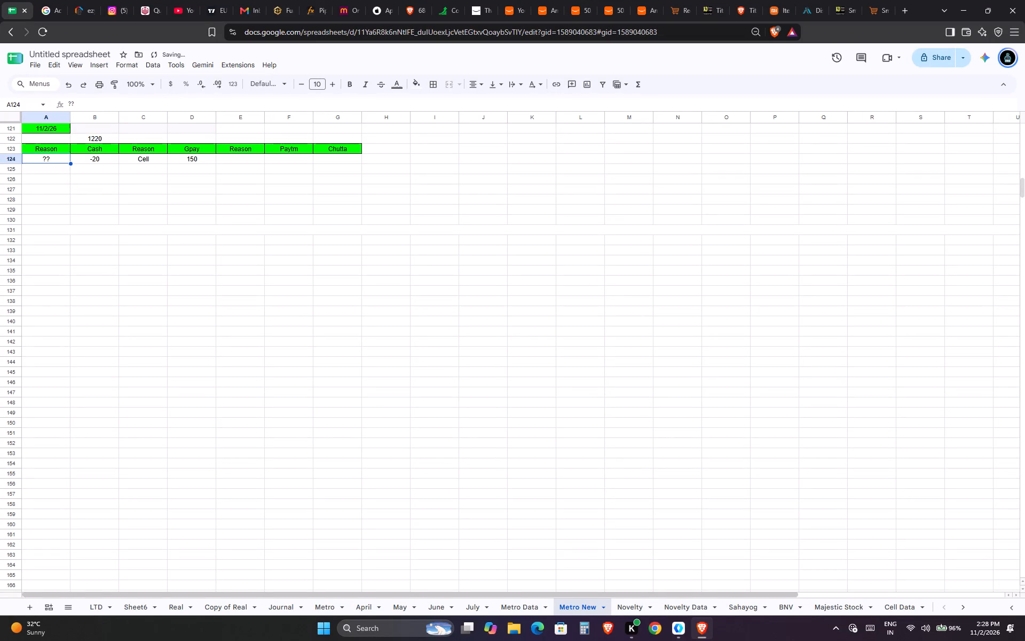
key("ctrl+s")
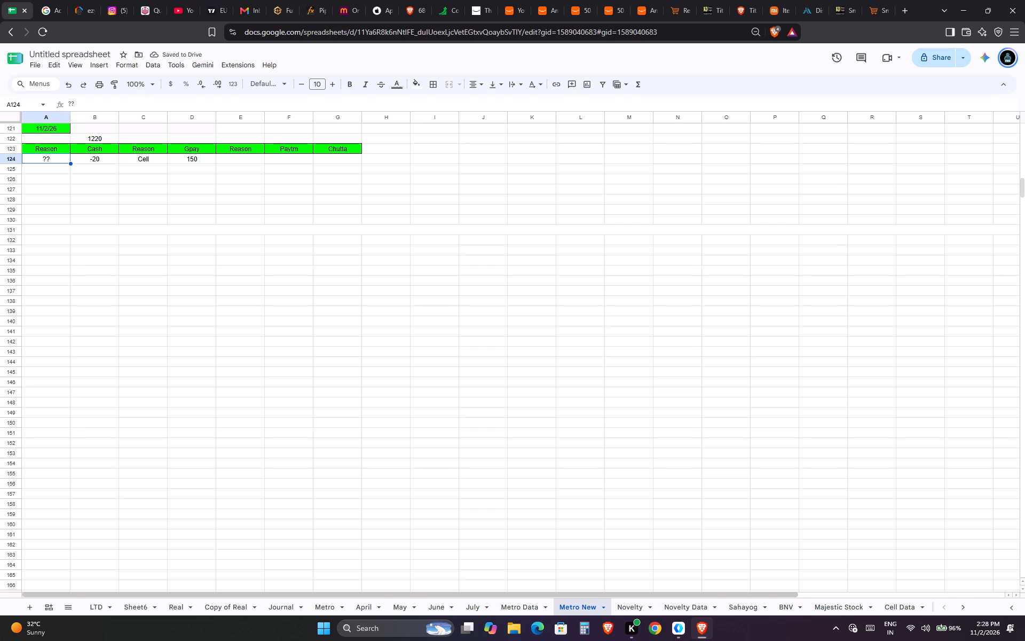
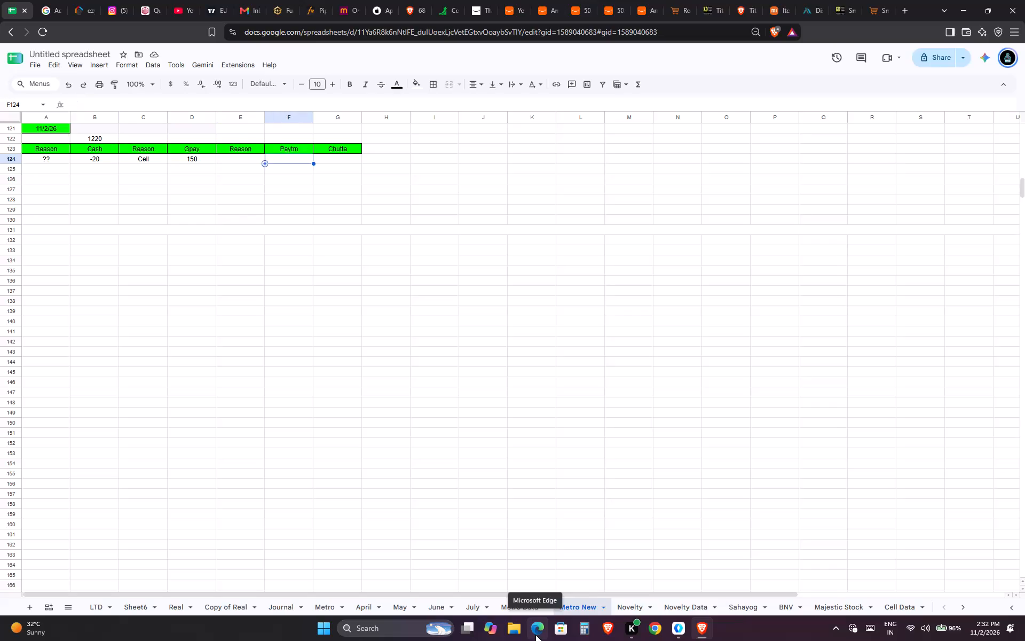
Build an addition formula in I124, to the side of the 11/2/26 block, reading =8+9+10+2+2+3.
key("Right")
key("Right")
key("Right")
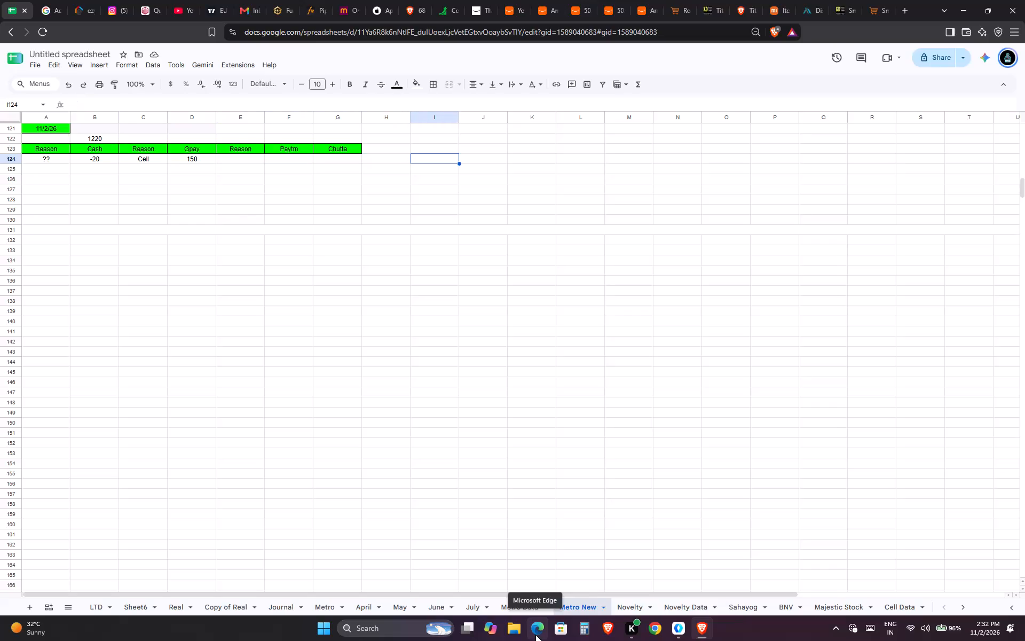
key("equal")
type("8+9+")
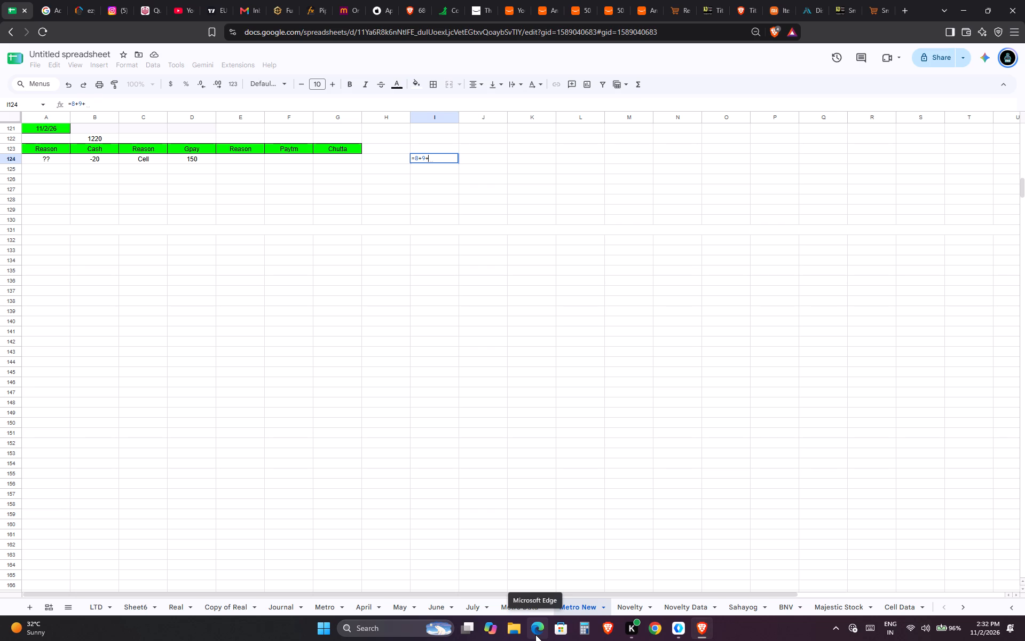
type("10")
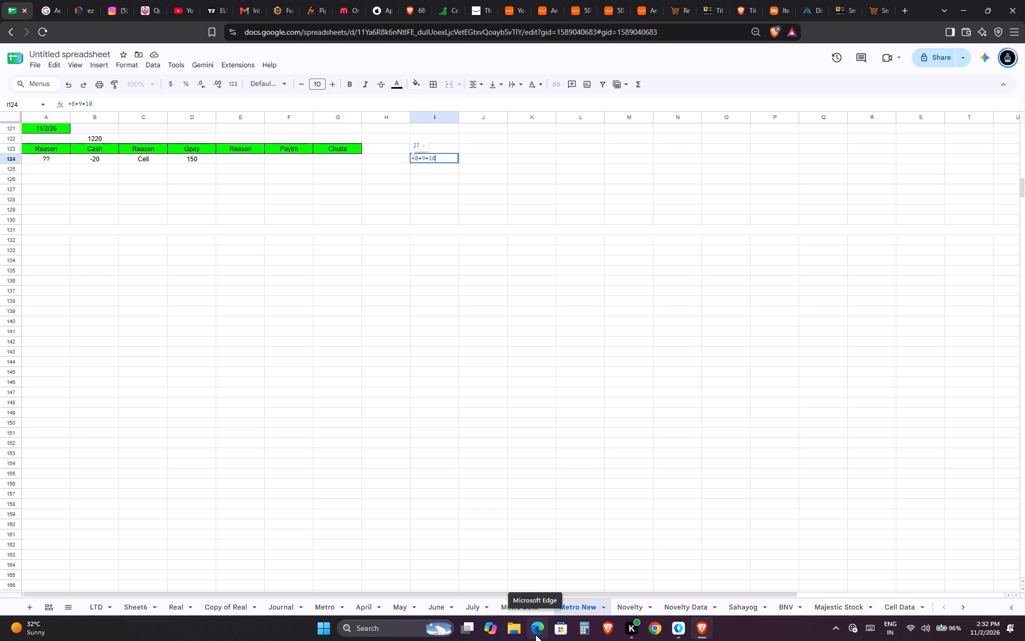
key("plus")
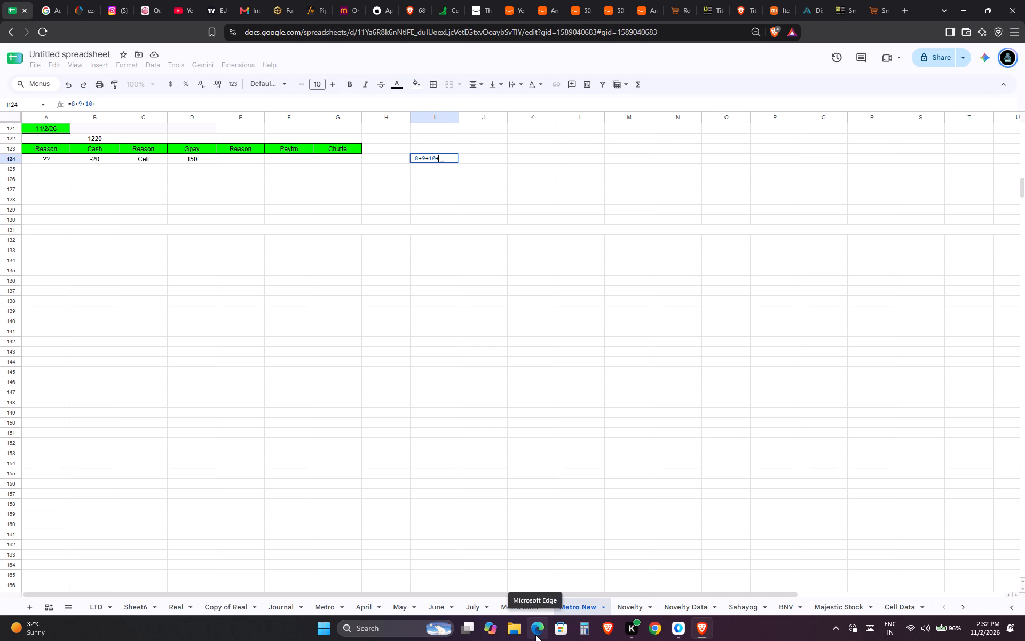
key("2")
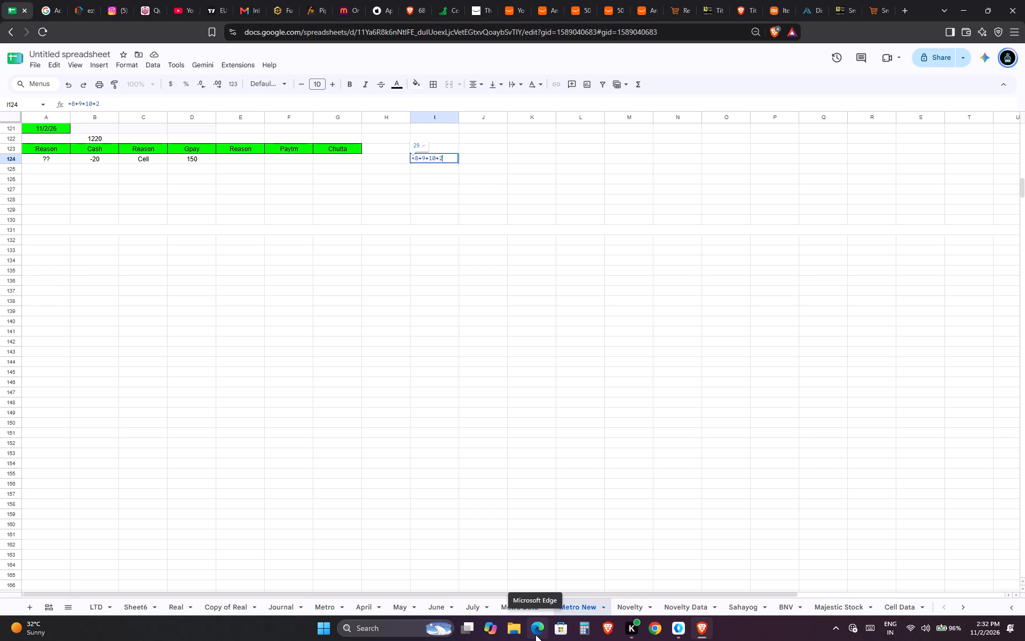
key("plus")
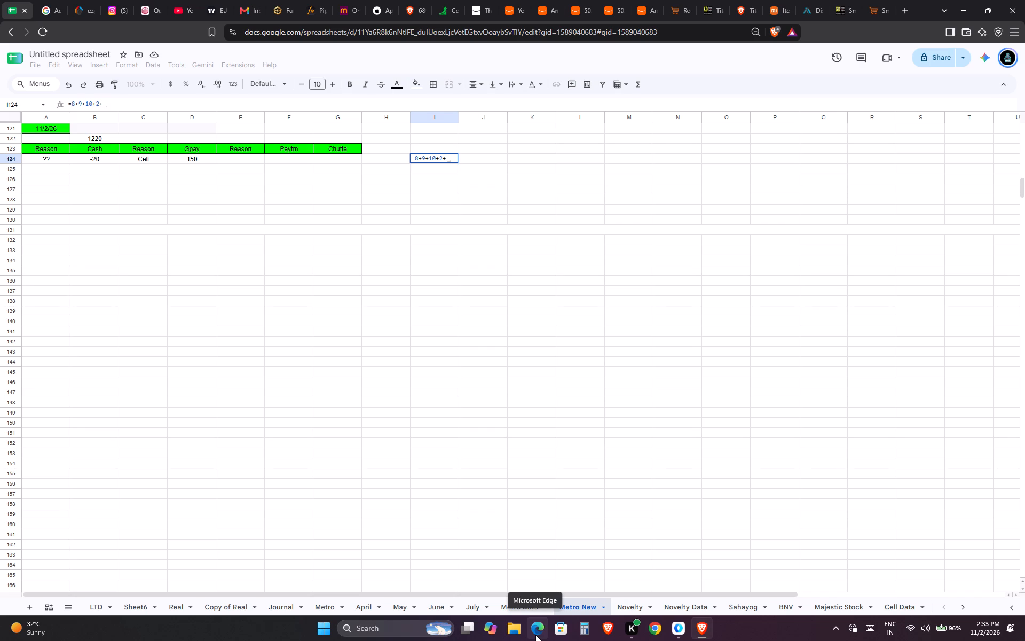
key("2")
key("plus")
key("3")
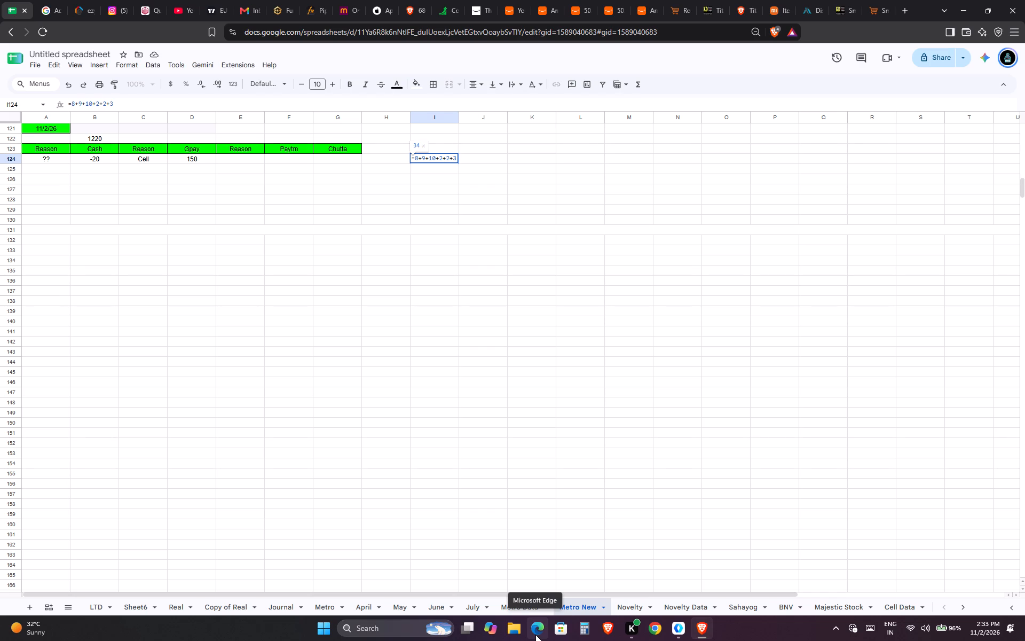
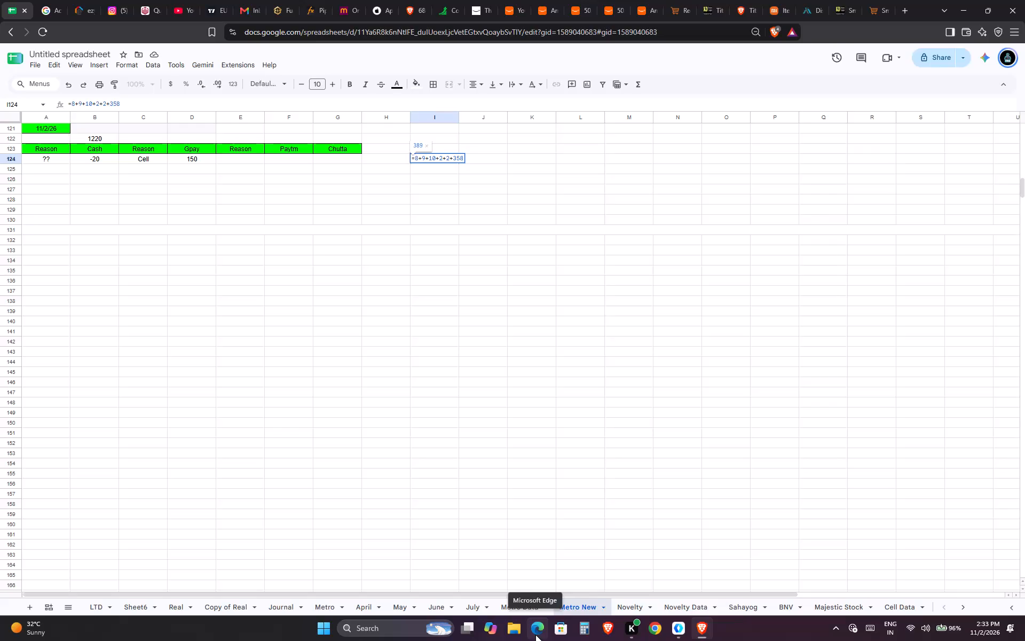
Correct the end of the addition formula in I124 so it reads =8+9+10+2+2+3+58, and continue it with another plus sign.
key("BackSpace")
key("BackSpace")
type("+58")
key("plus")
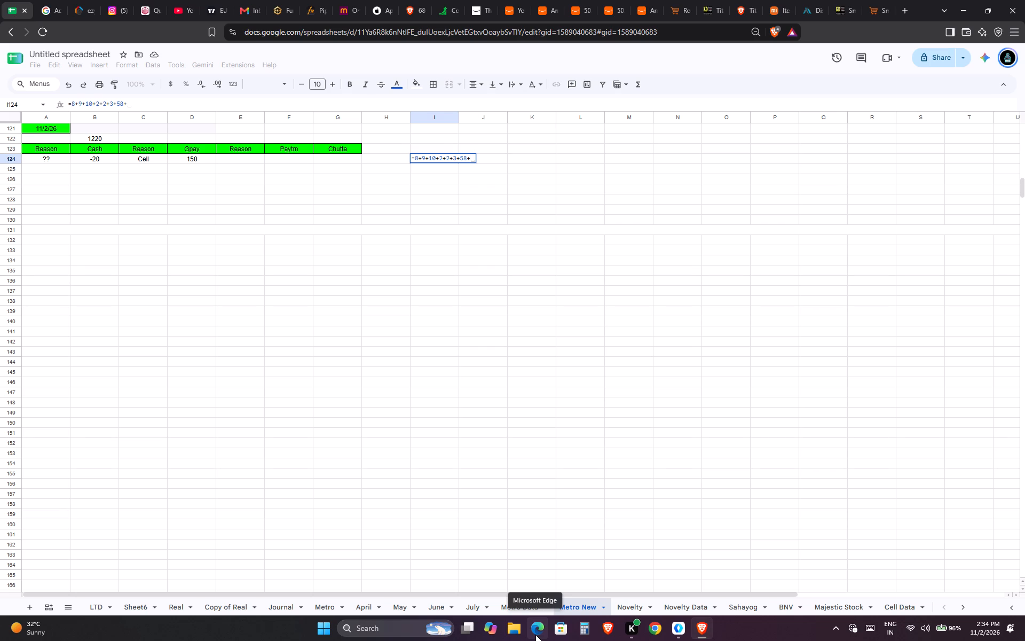
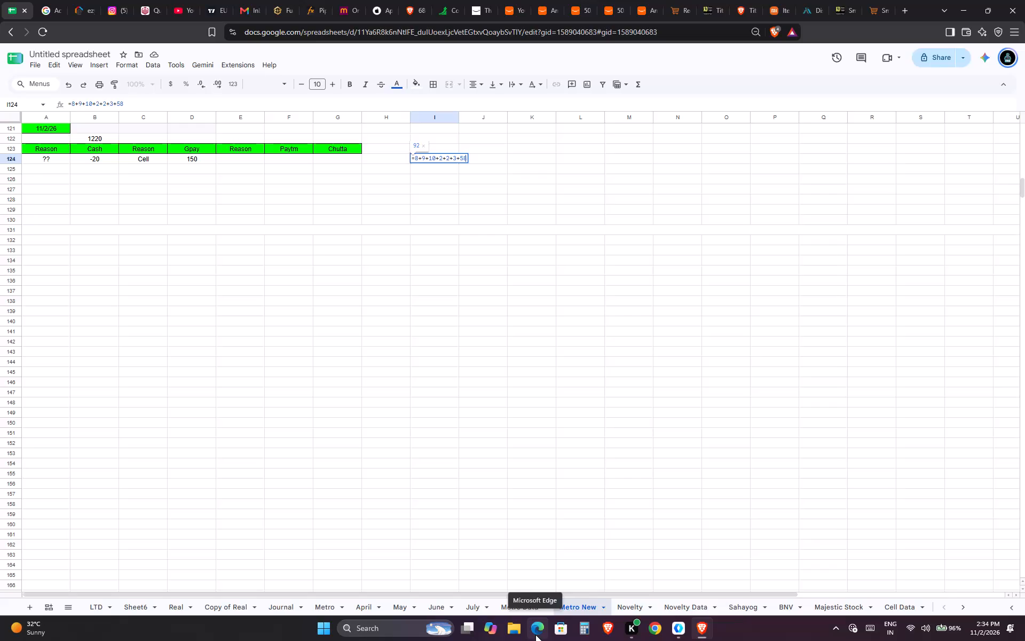
Enter 42 in cell I125, directly below the addition formula.
type("42")
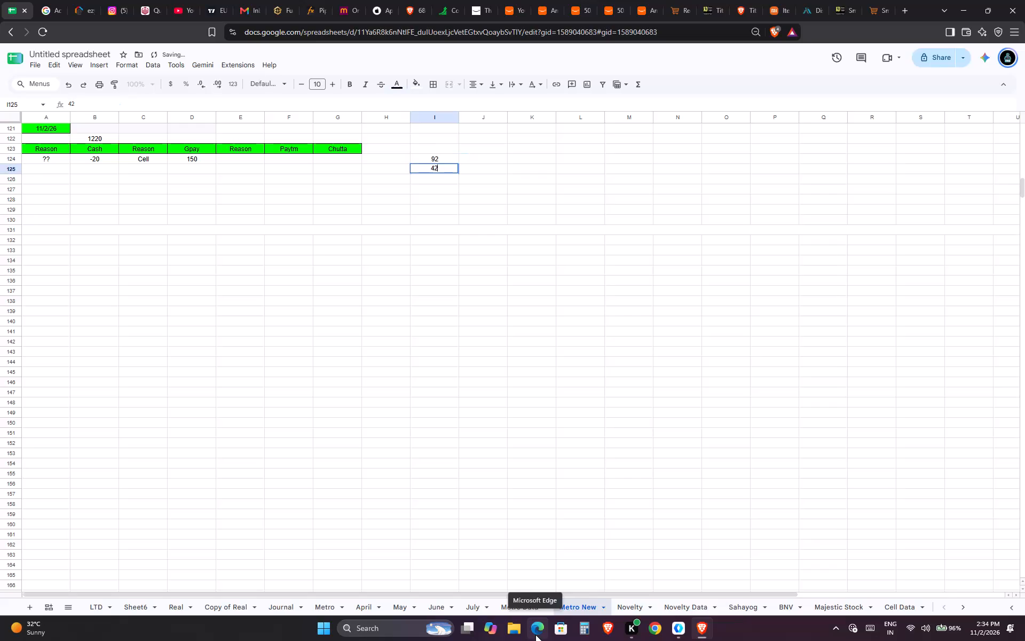
key("Return")
key("Up")
key("Down")
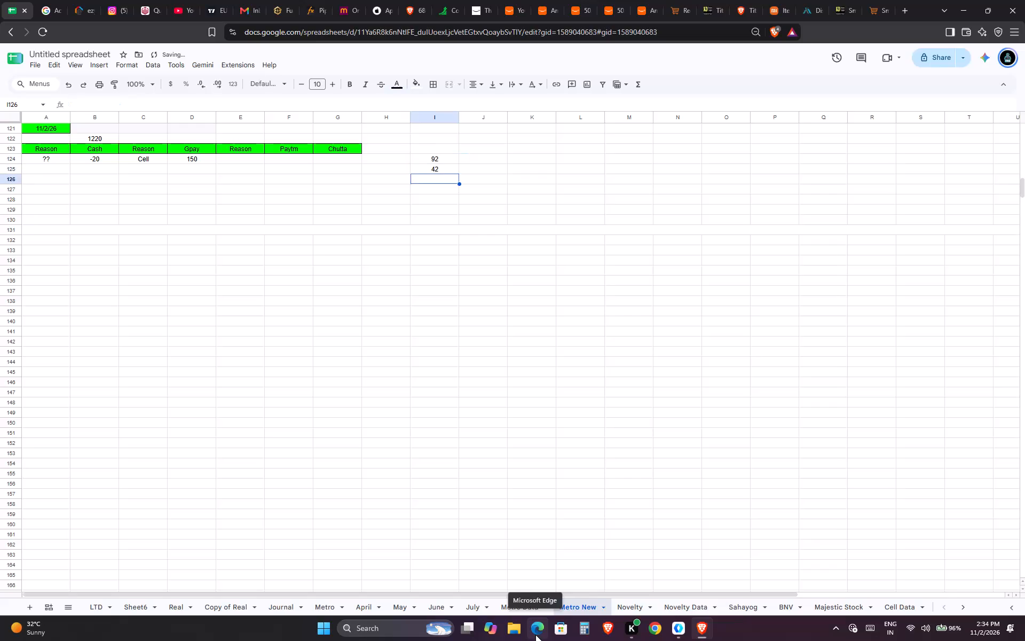
Add the two amounts above in cell I126 with the formula =I124+I125.
key("equal")
key("Up")
key("Up")
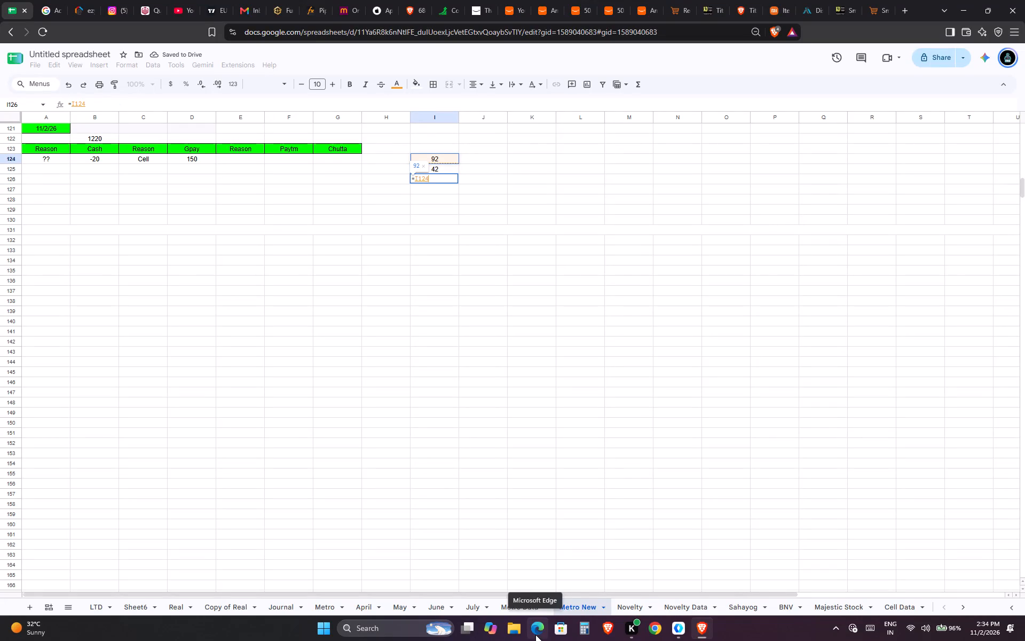
key("plus")
key("Up")
key("Return")
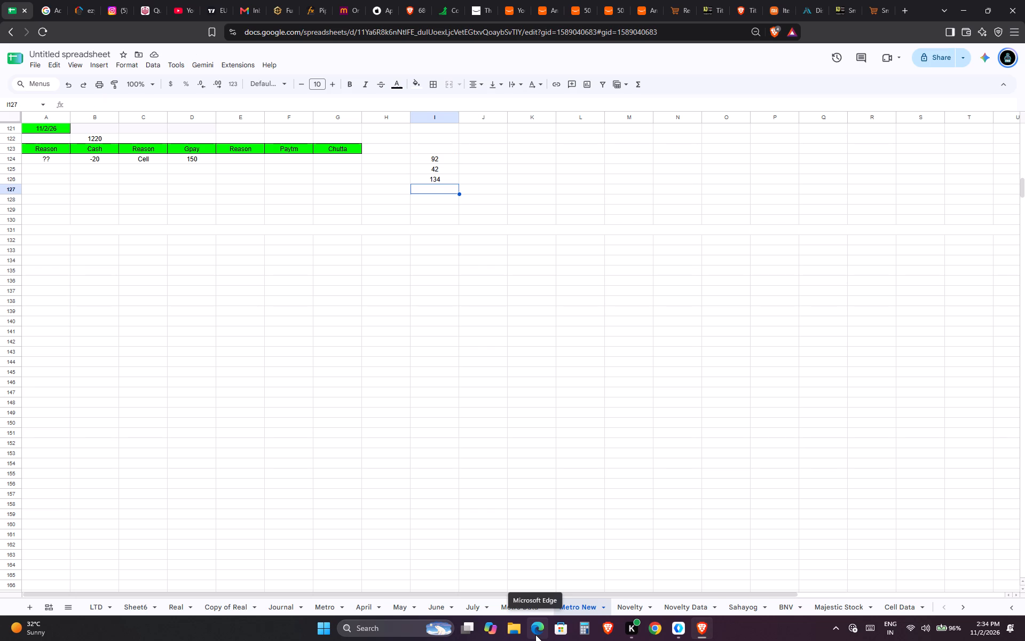
Divide the combined sum by 5 in cell I127 with the formula =I126/5.
key("equal")
key("Up")
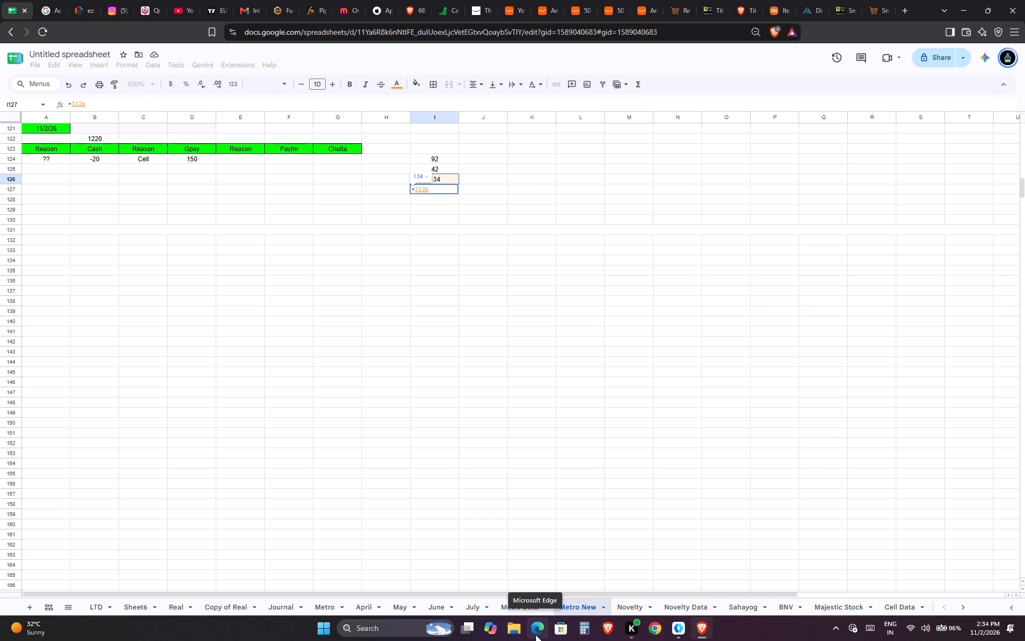
type("/5")
key("Return")
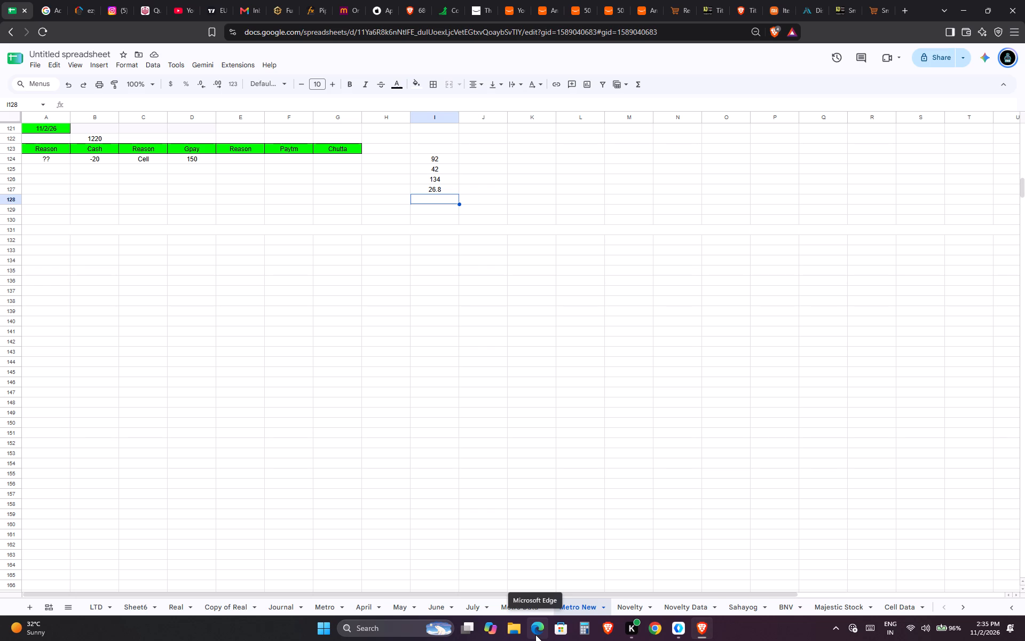
Divide the first sum by 5 in cell J124 with the formula =I124/5, rejecting any suggested autofill.
key("Right")
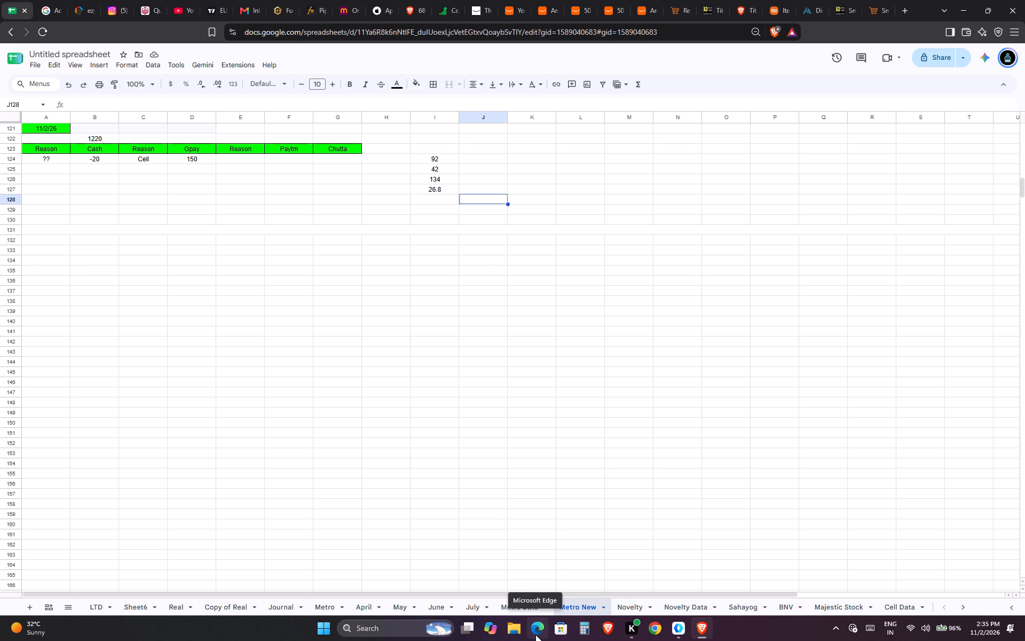
key("Up")
key("Up")
key("Up")
key("Up")
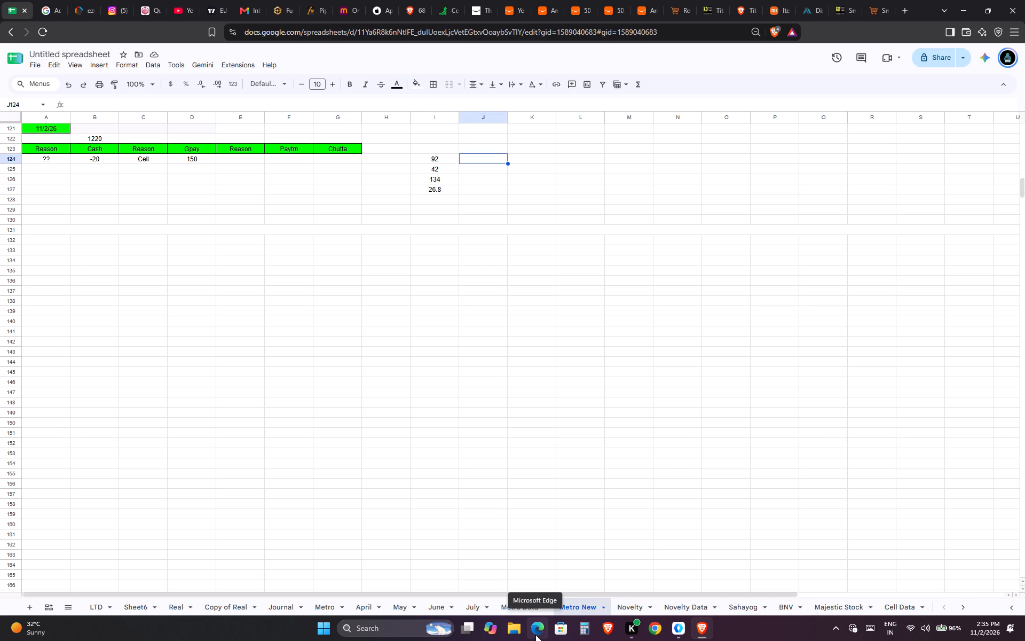
key("equal")
key("Left")
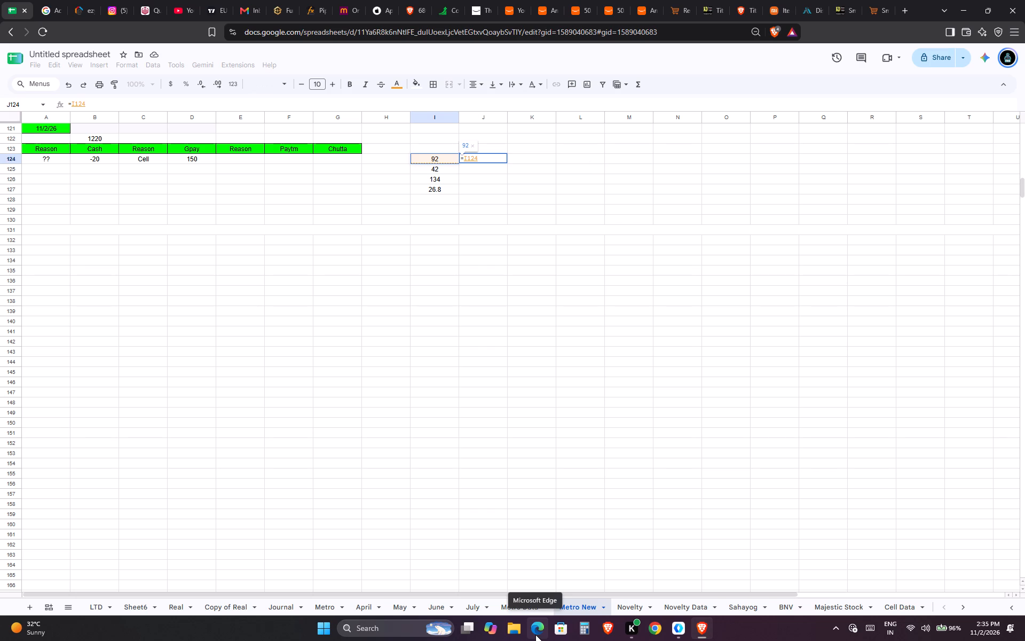
type("/5")
key("Return")
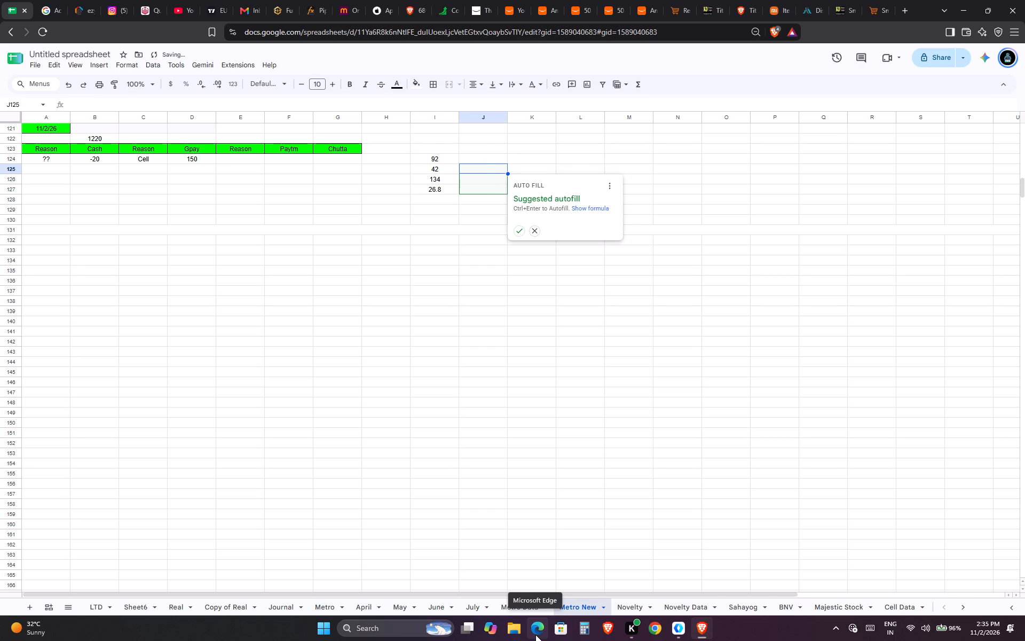
key("Escape")
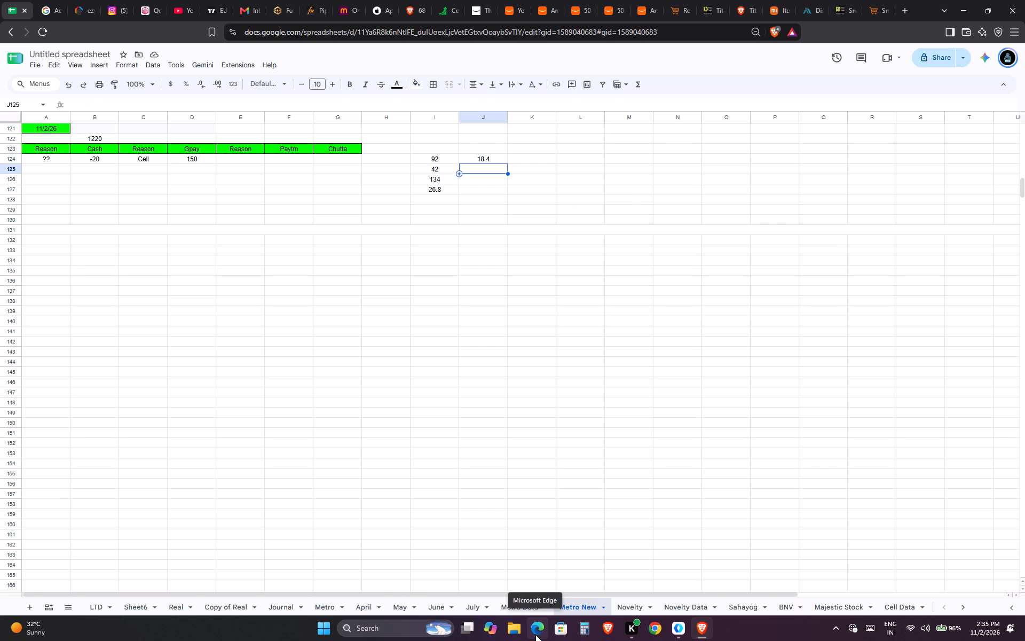
Calculate 95 divided by 5 in cell I123, above the first sum, with the formula =95/5.
key("Left")
key("Up")
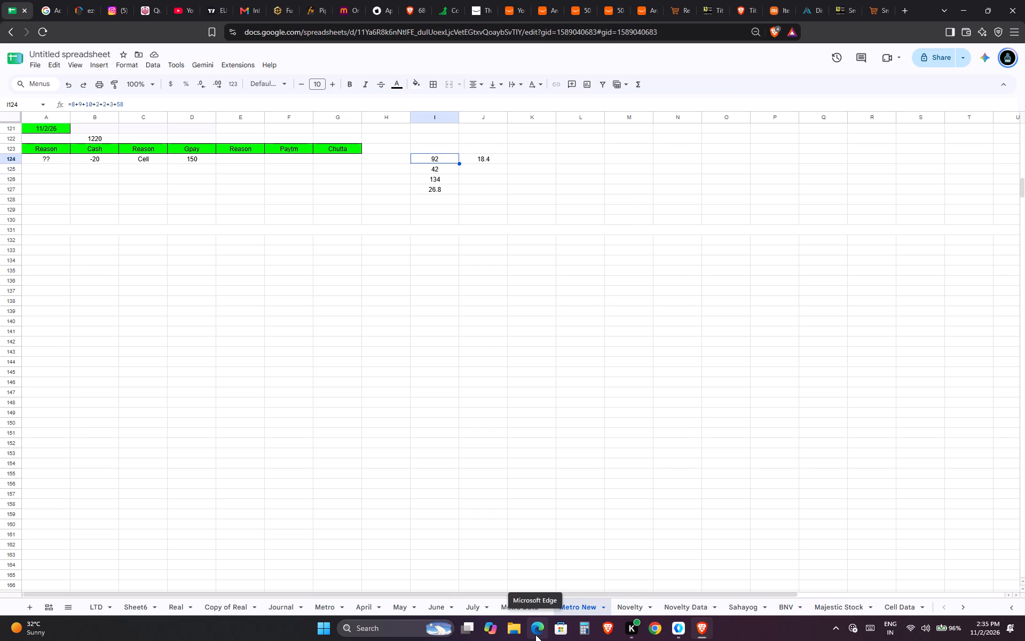
key("Up")
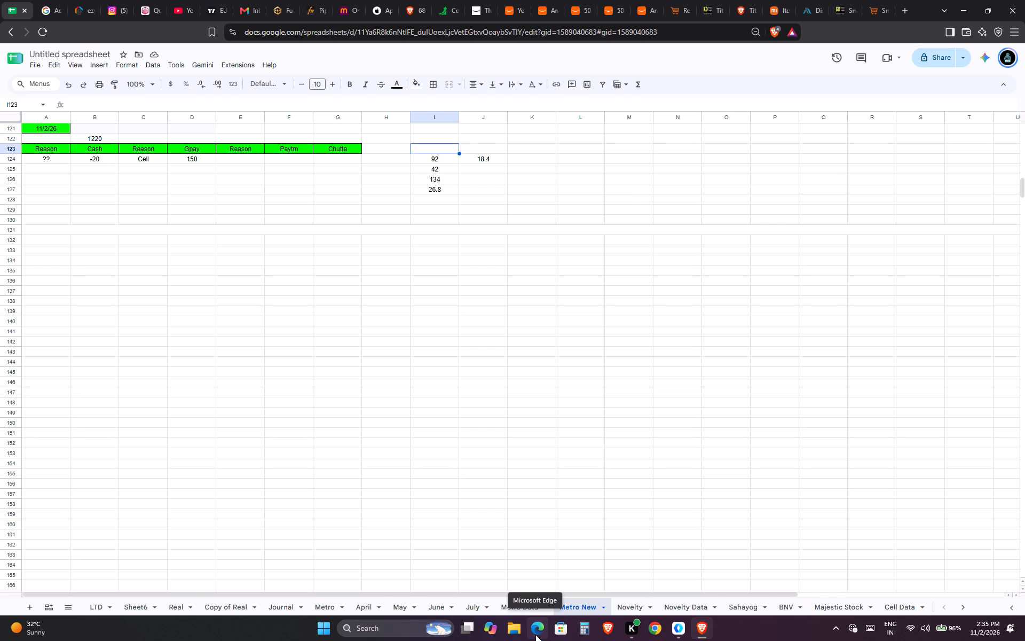
type("=95/5")
key("Return")
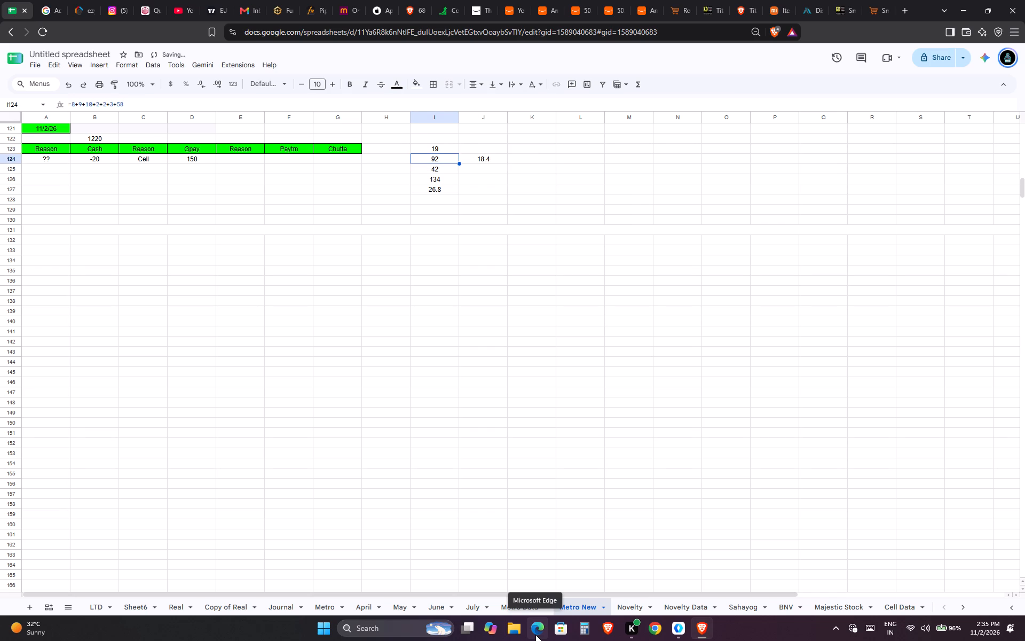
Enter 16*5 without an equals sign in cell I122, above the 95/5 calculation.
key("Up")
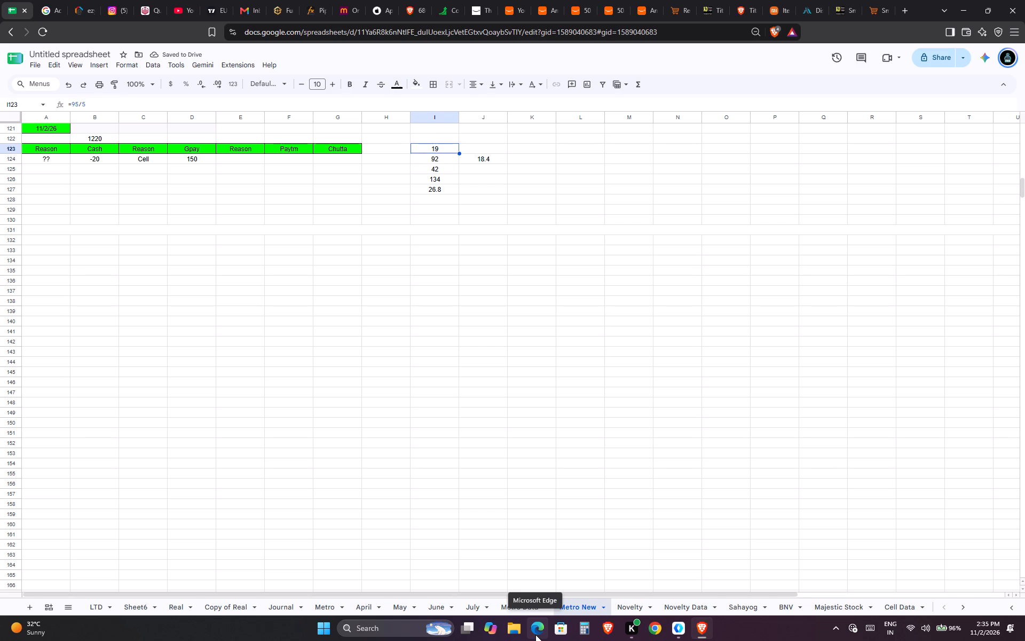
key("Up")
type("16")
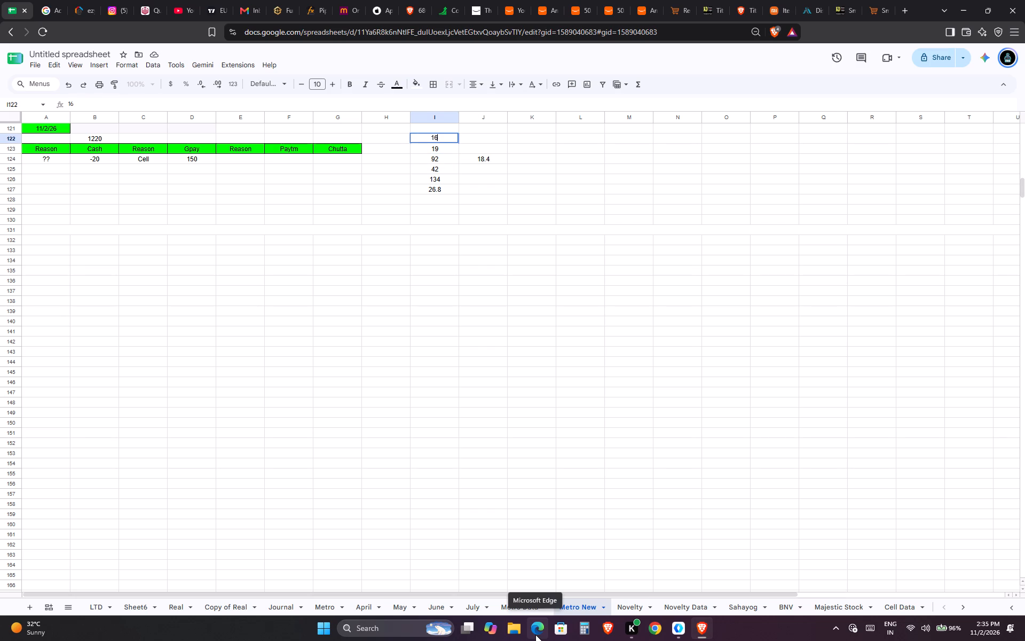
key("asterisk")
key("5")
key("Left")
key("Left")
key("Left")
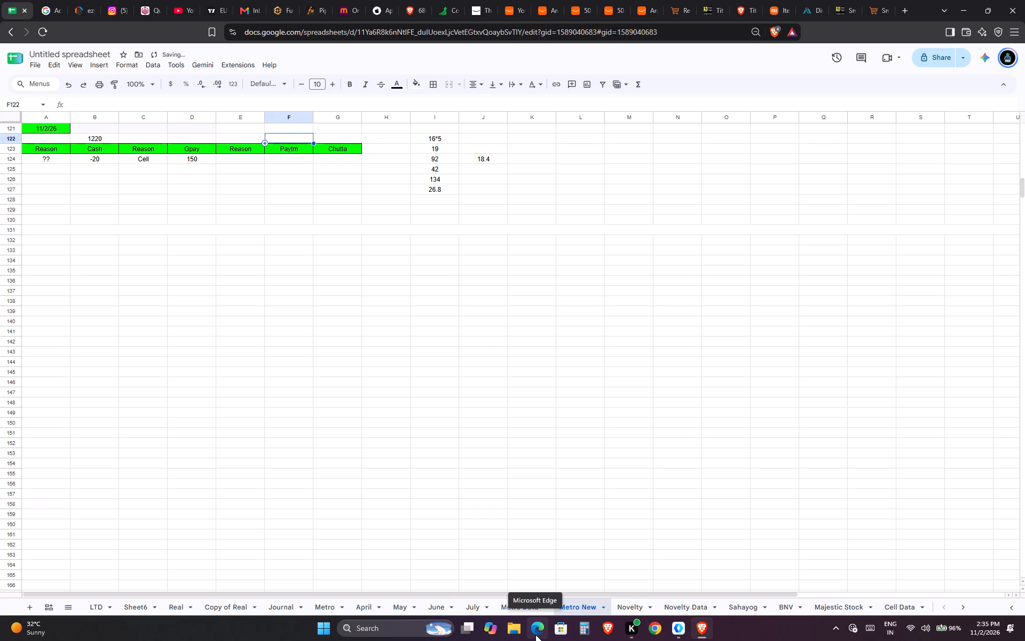
Replace the entry in cell I122 with the formula =16*5.
key("Right")
key("Right")
key("Right")
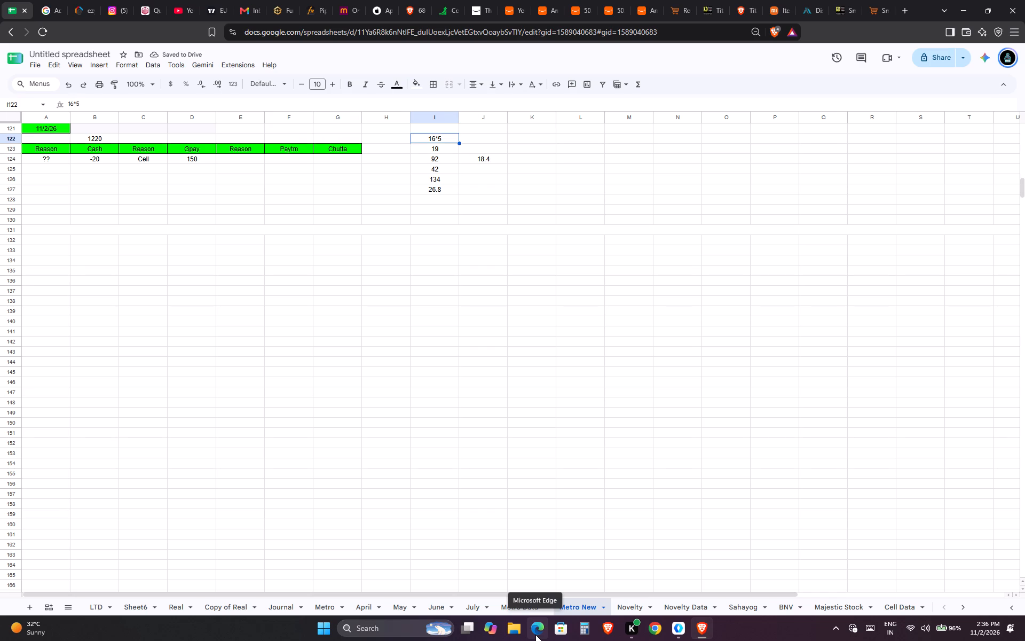
type("=16*5")
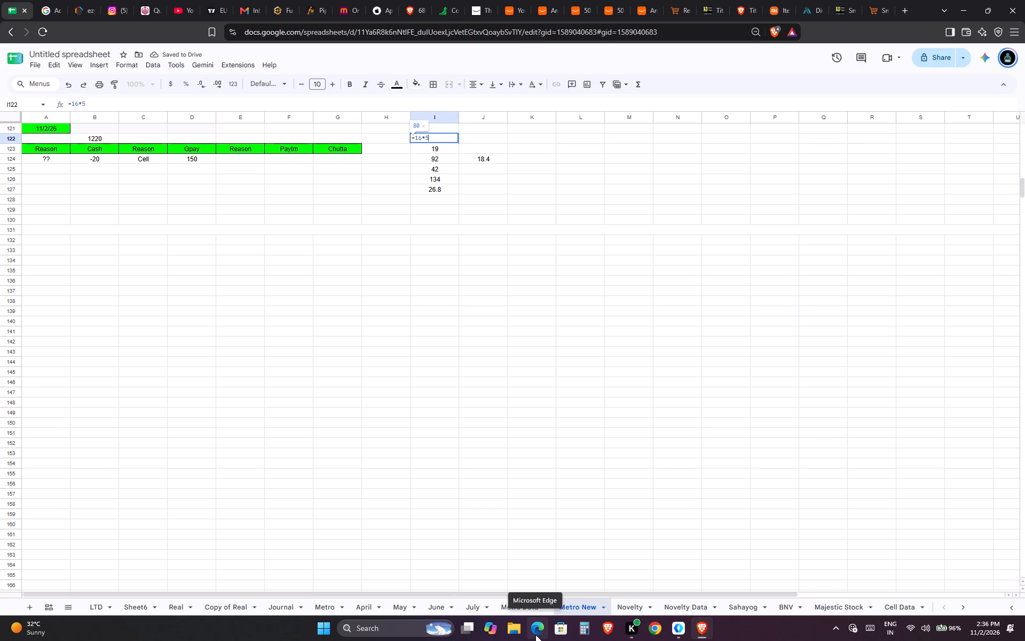
key("Return")
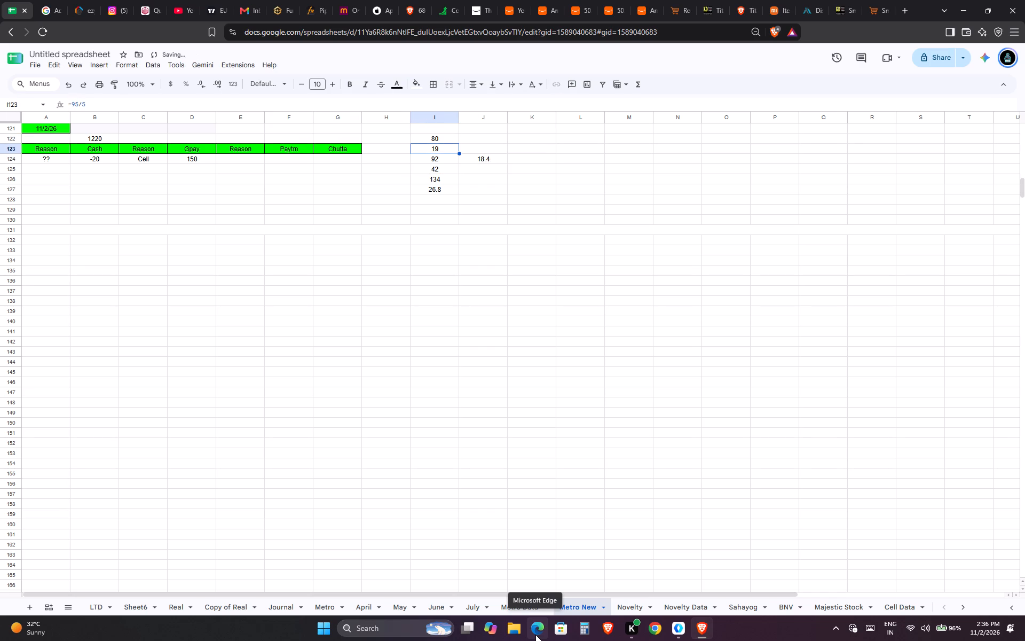
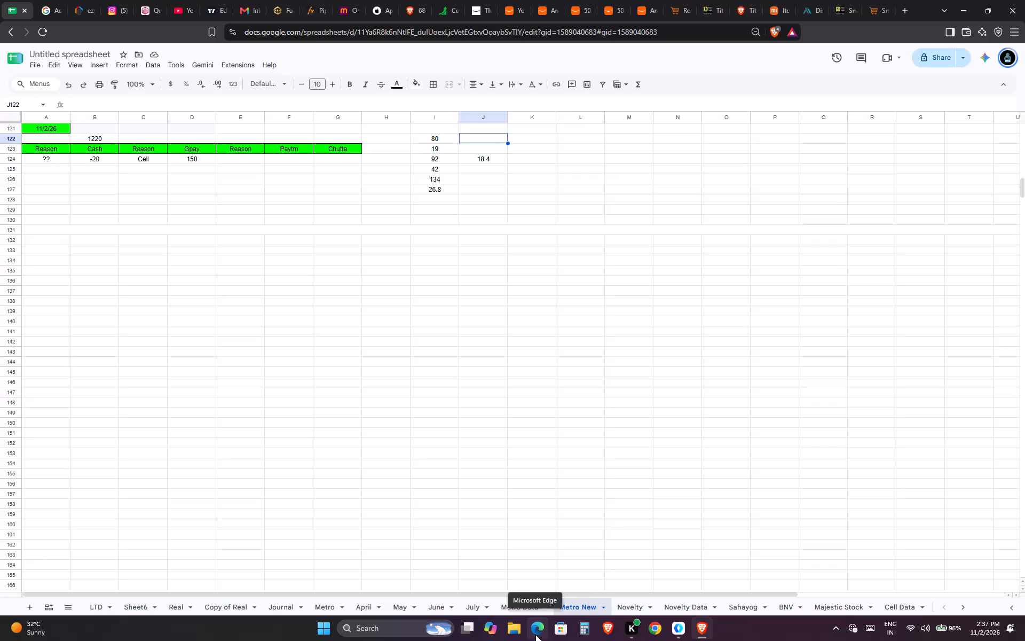
Enter 80 in cell J122, beside the 16*5 calculation.
type("80")
key("Right")
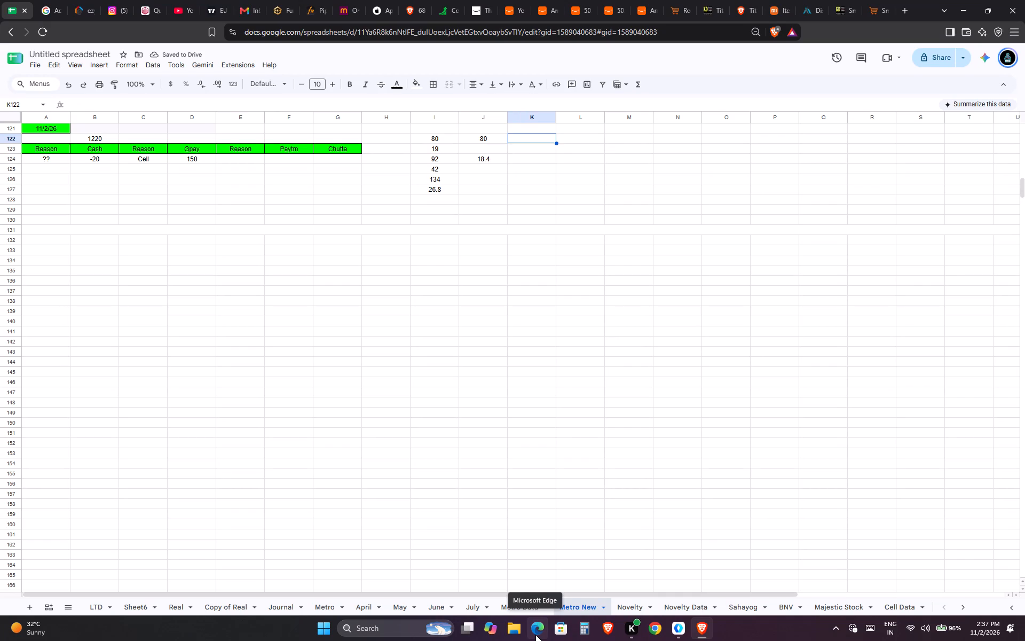
Review the formulas in cells I123 and I124 and check the neighbouring cells in columns J and K.
key("Down")
key("Left")
key("Left")
key("Down")
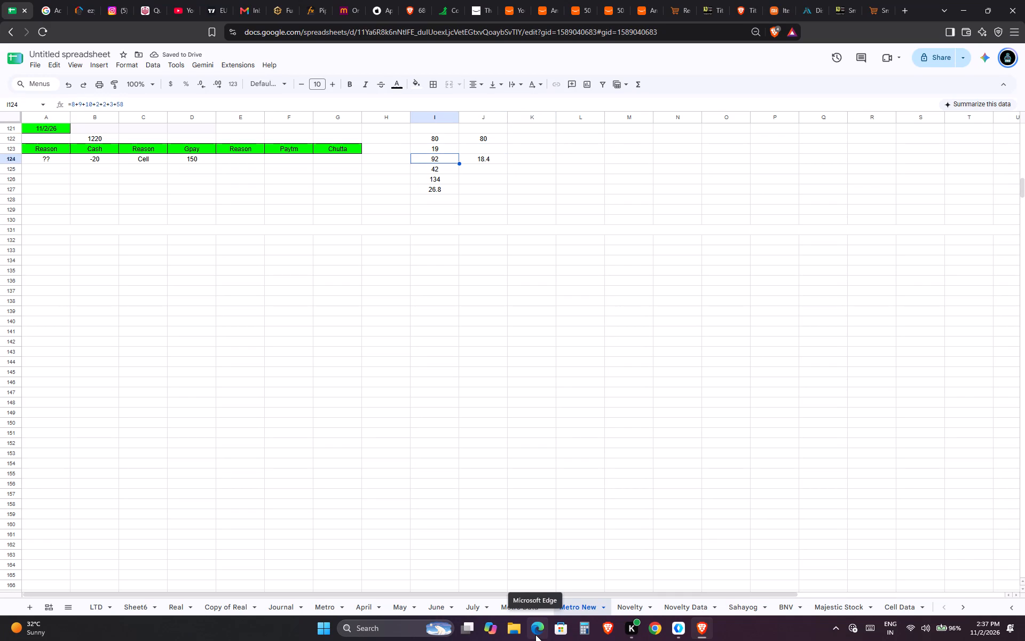
key("Up")
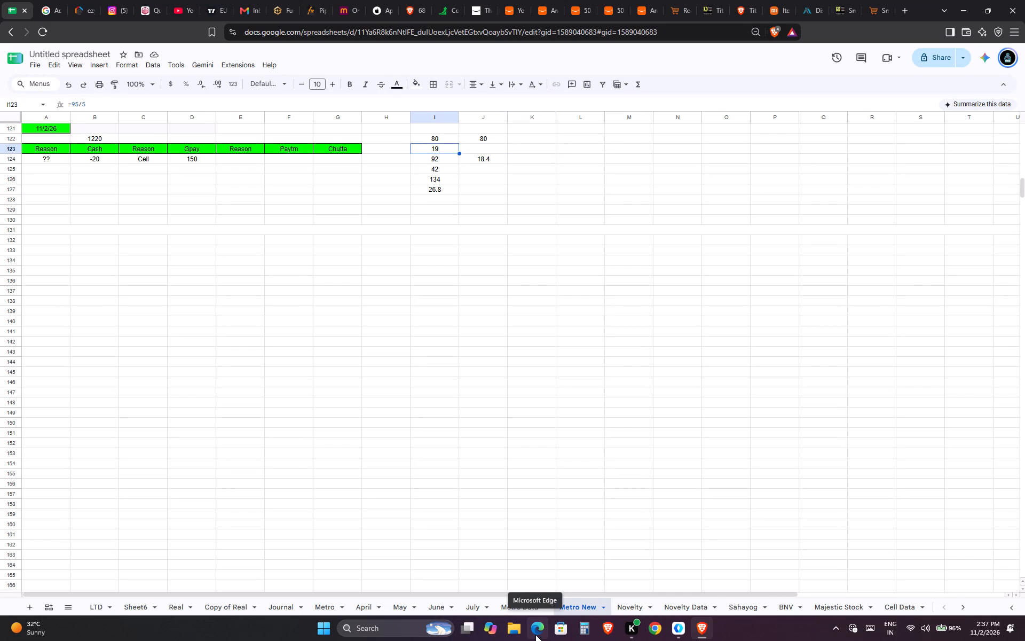
key("Down")
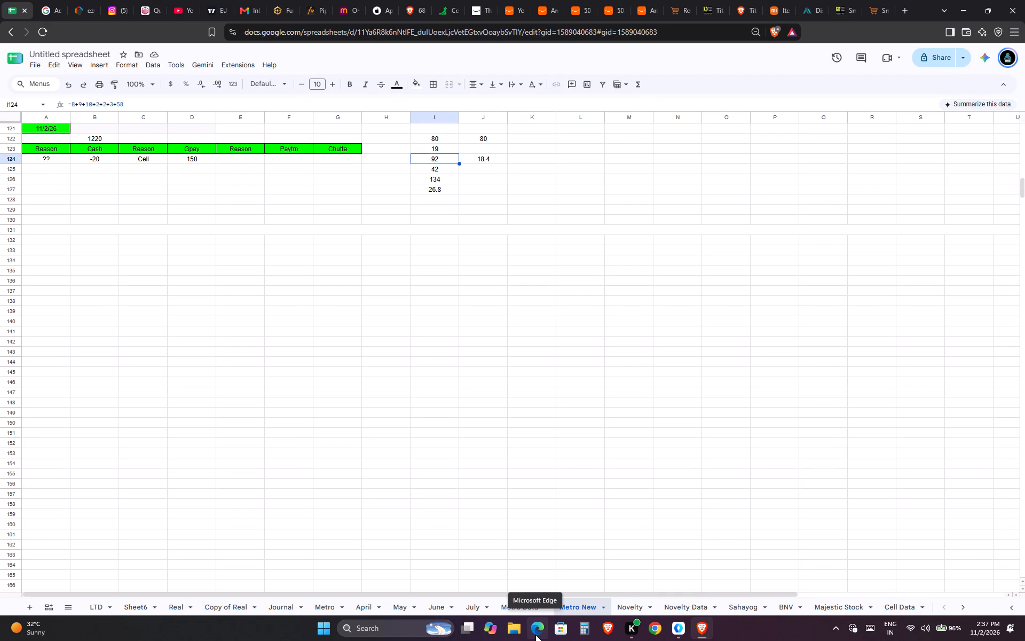
key("Right")
key("Right")
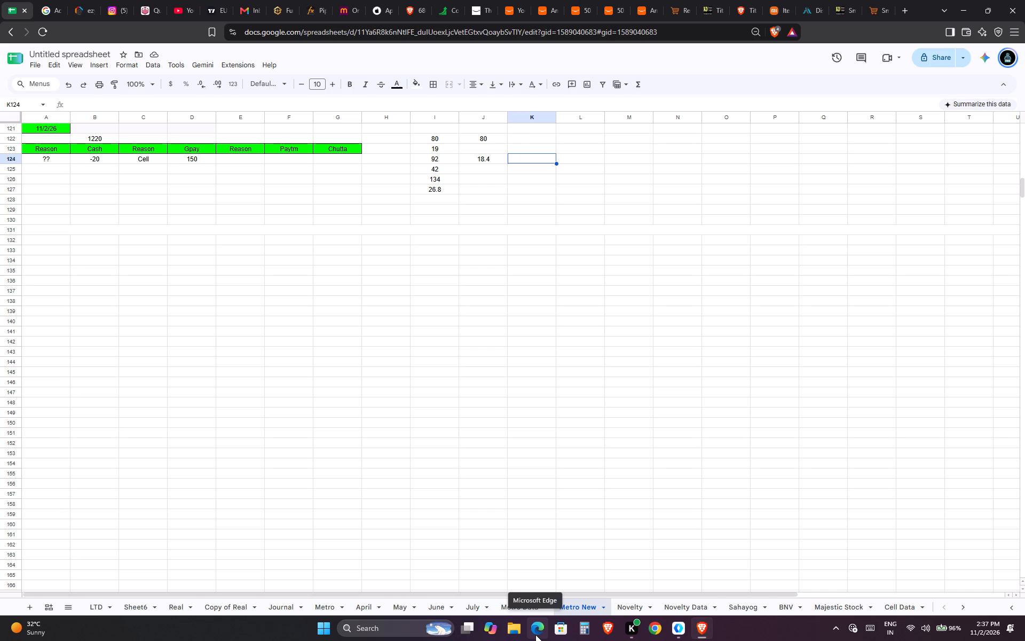
key("Up")
key("Up")
key("Down")
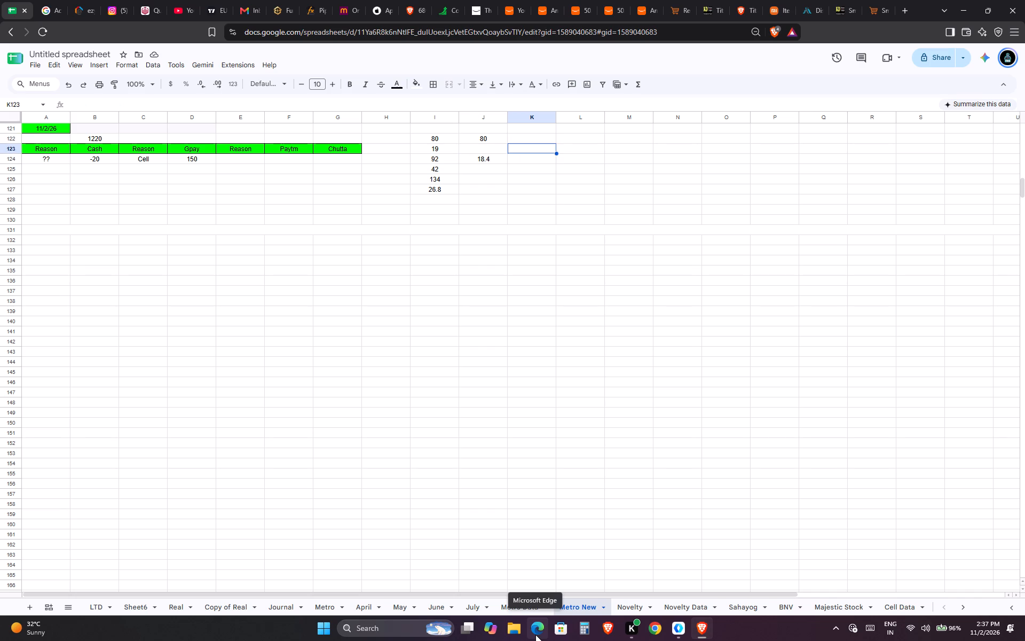
key("Left")
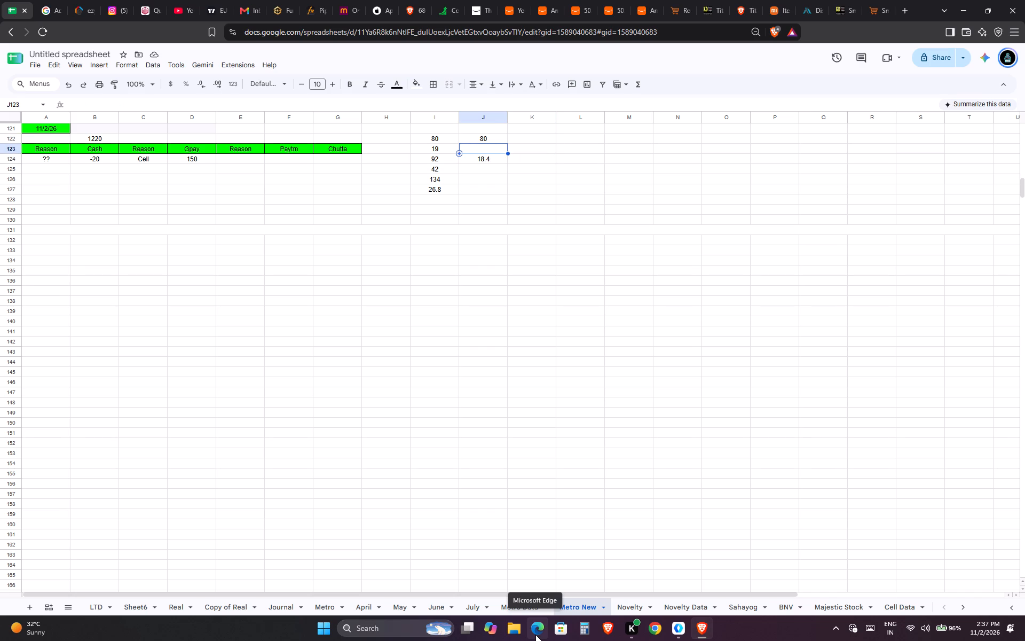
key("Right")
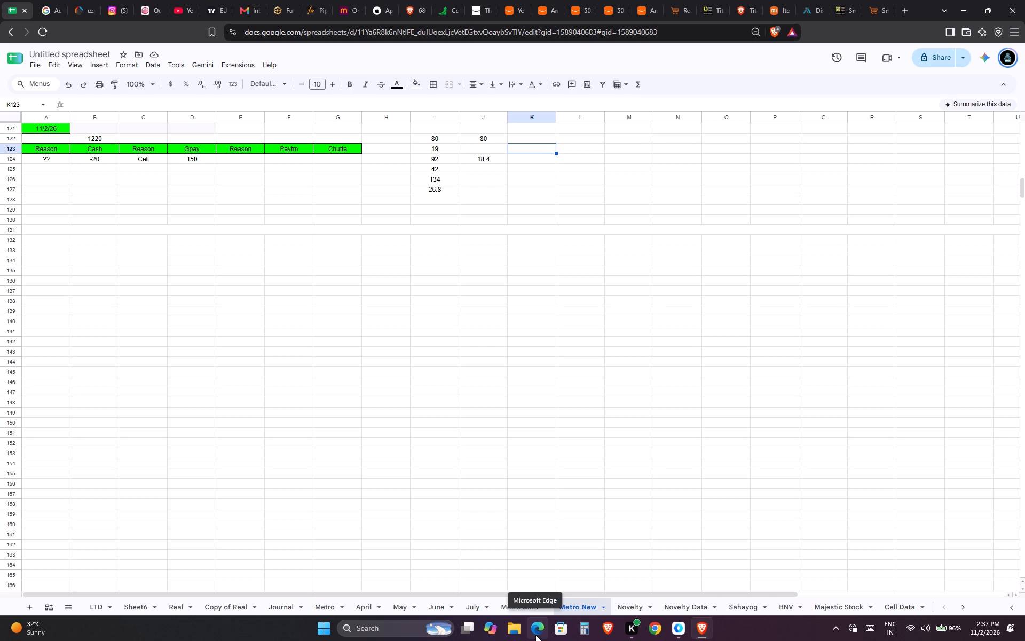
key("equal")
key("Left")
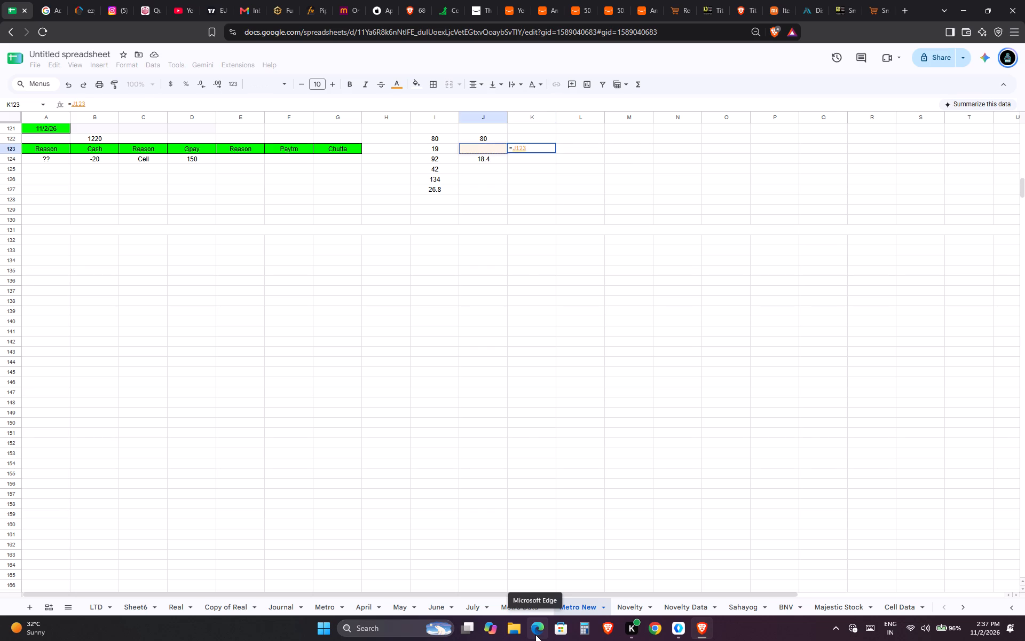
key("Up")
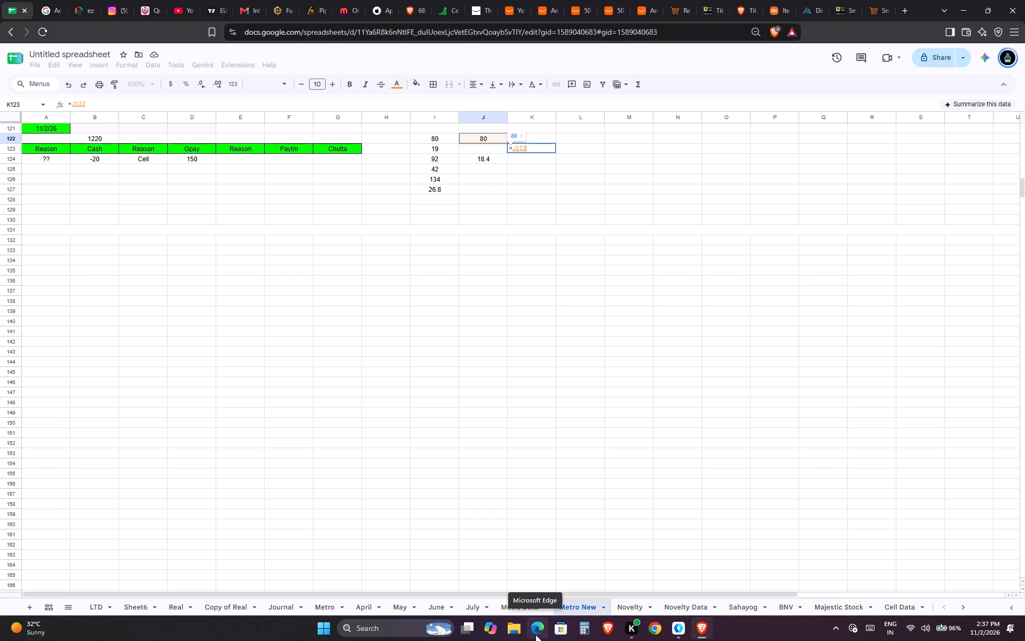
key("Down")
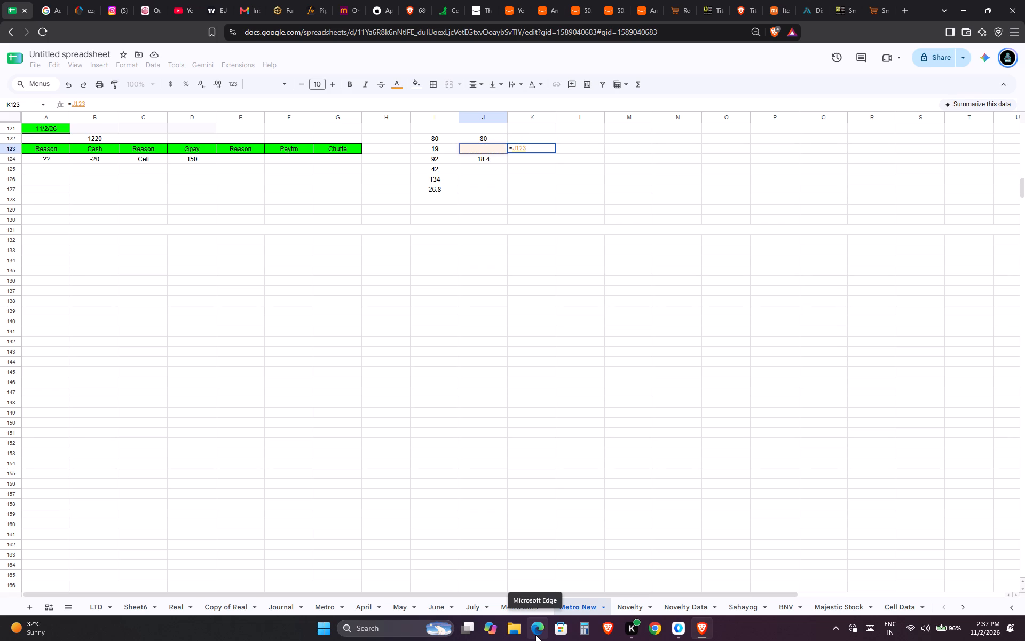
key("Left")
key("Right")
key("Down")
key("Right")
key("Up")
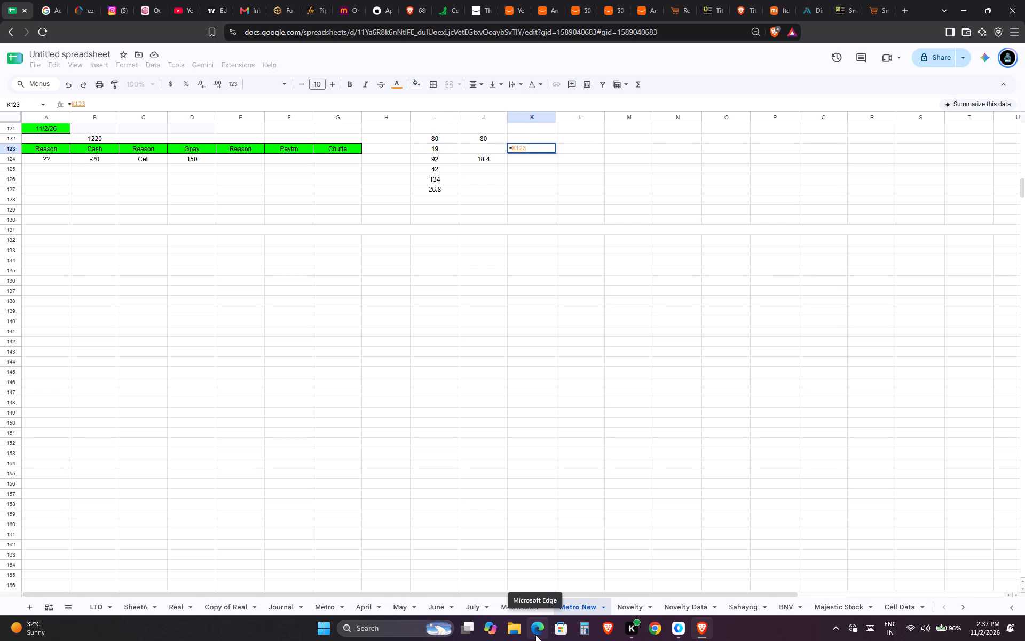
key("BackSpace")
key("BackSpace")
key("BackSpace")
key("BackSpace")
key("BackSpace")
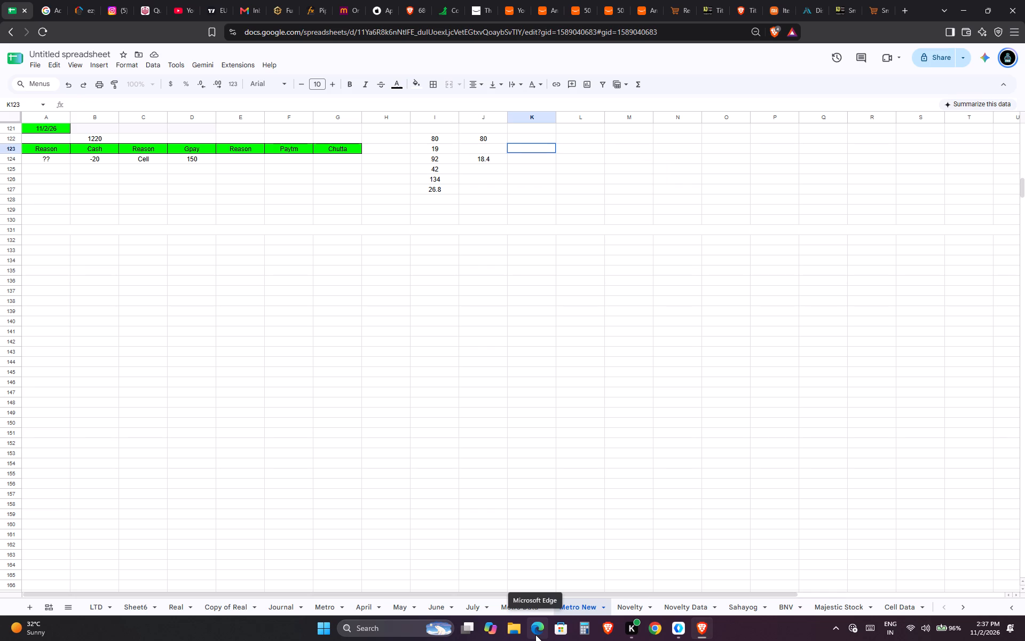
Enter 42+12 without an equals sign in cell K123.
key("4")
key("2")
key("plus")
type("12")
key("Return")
Replace the entry in cell K123 with the formula =42+12.
key("Up")
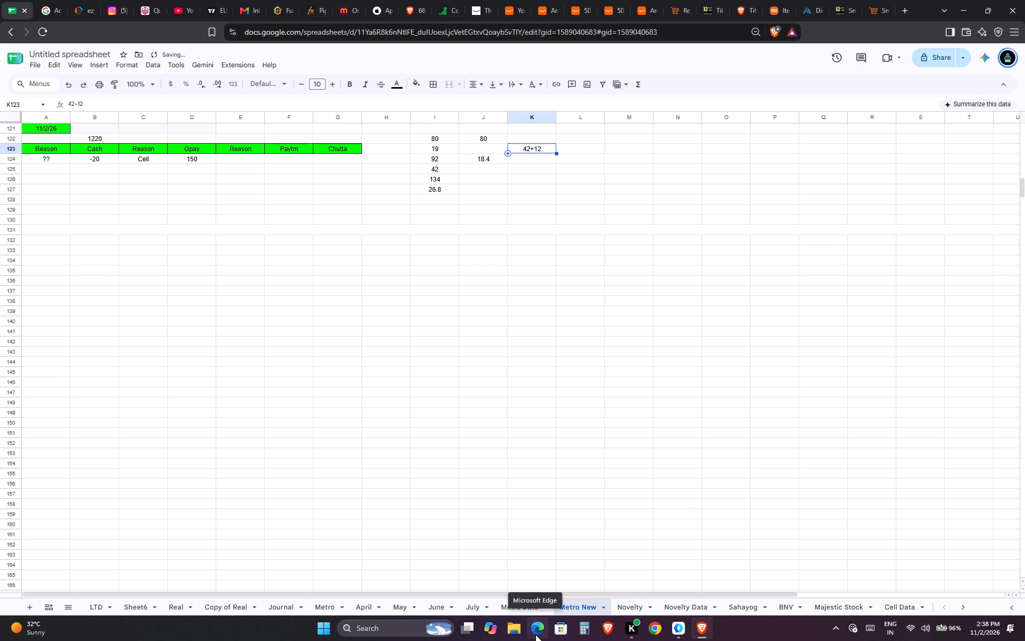
type("=42+12")
key("Return")
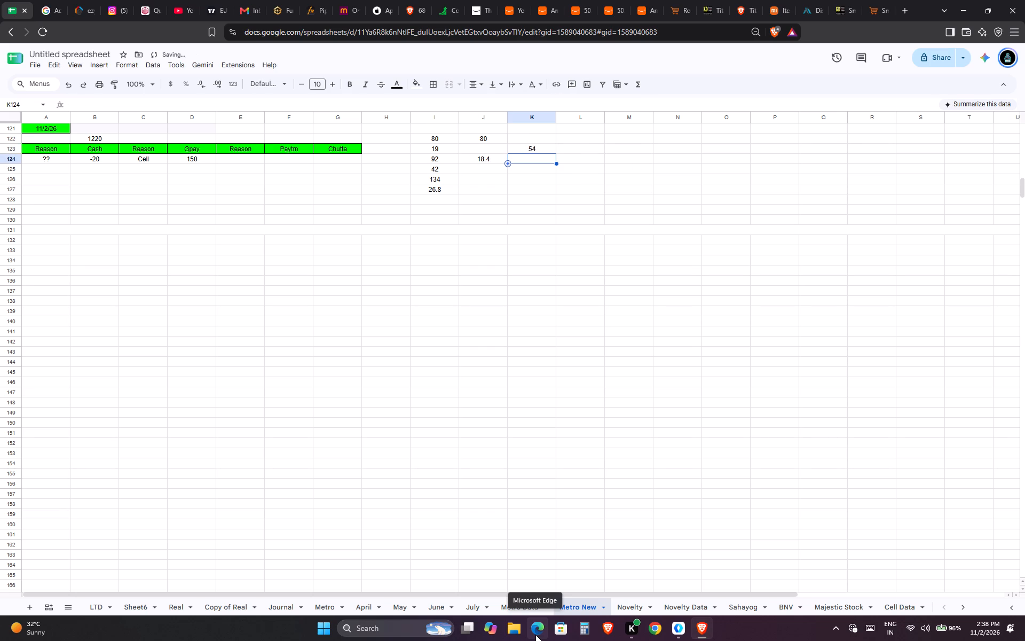
Calculate 16 times 3 in cell K122, above the 42+12 sum, with the formula =16*3.
key("Up")
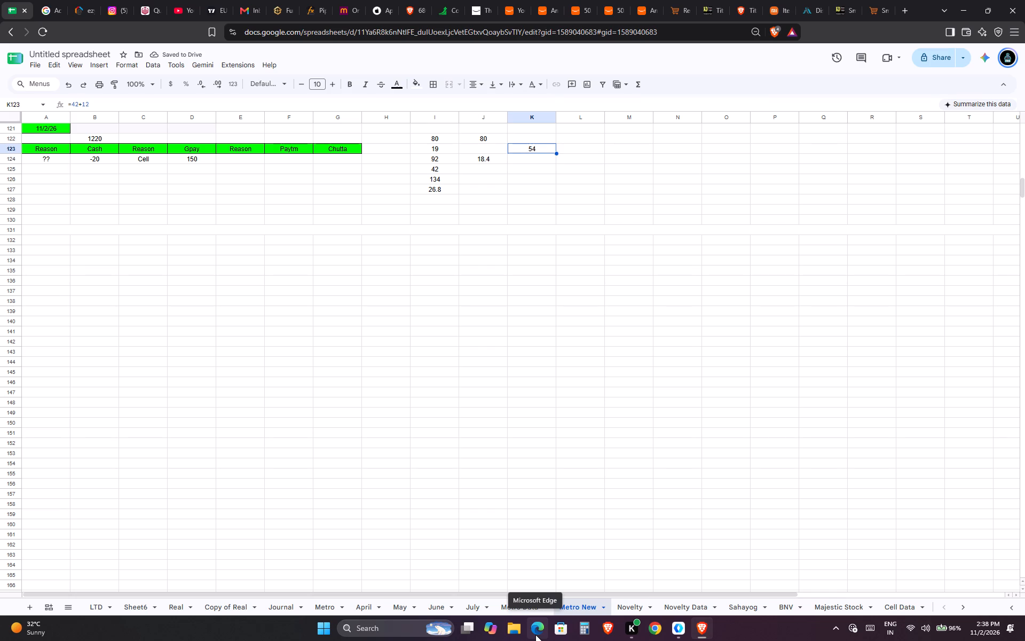
key("Down")
key("Up")
key("Up")
key("equal")
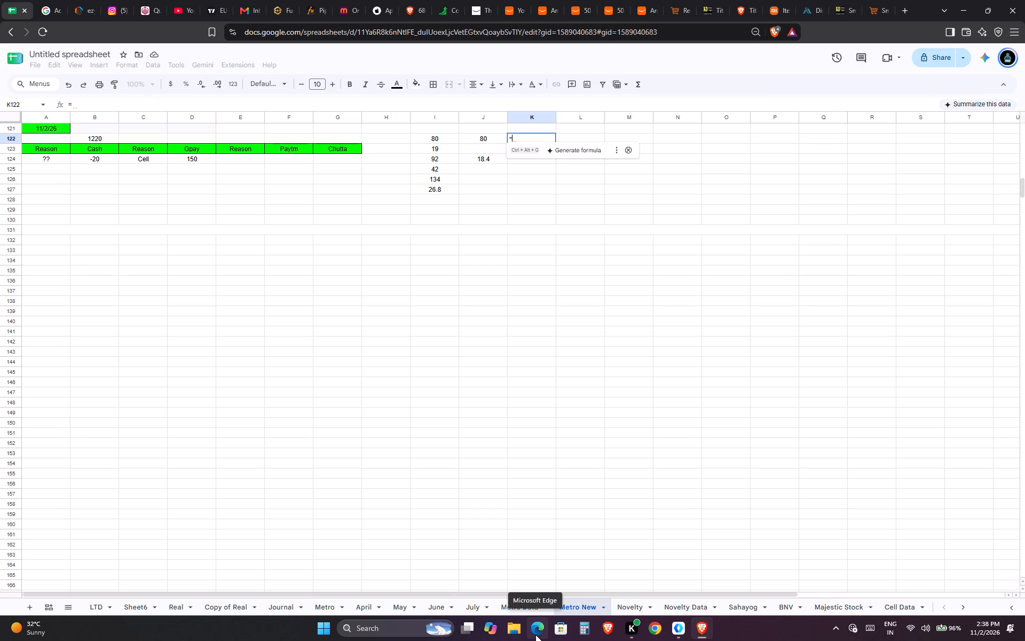
type("16")
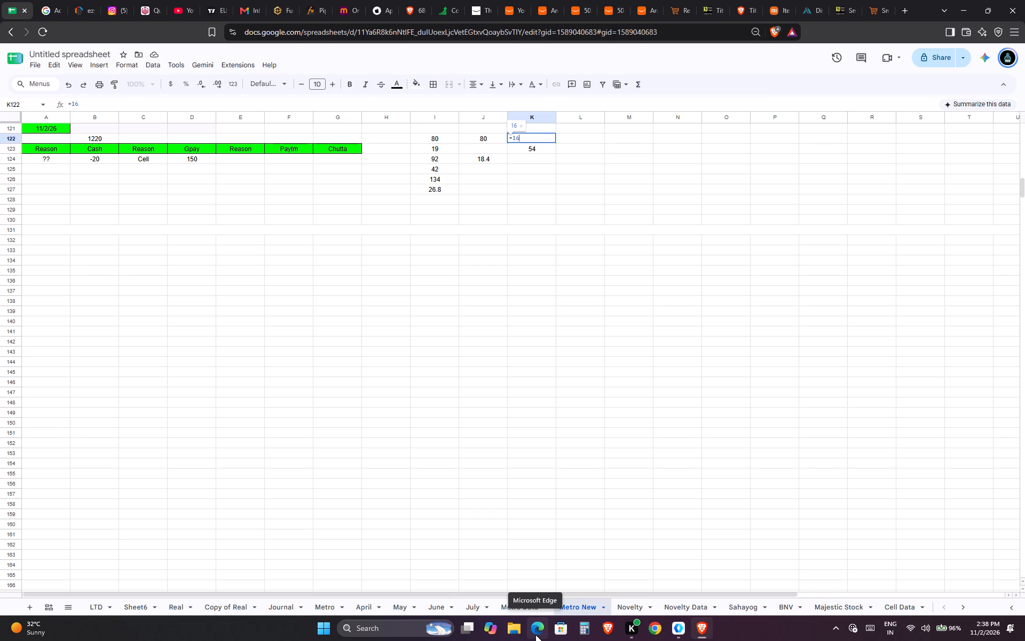
key("asterisk")
key("3")
key("Return")
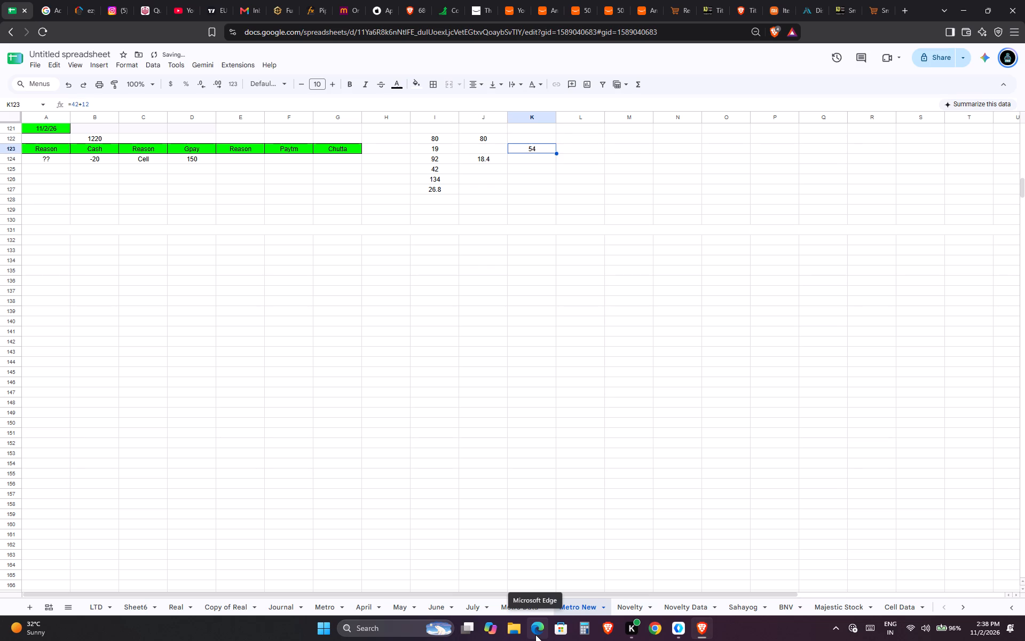
key("Up")
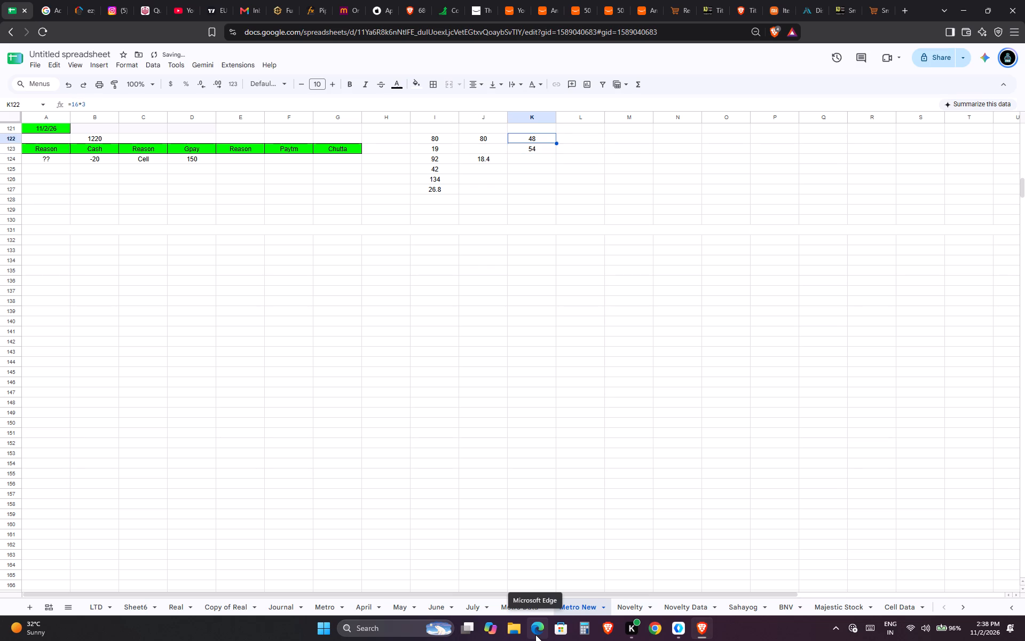
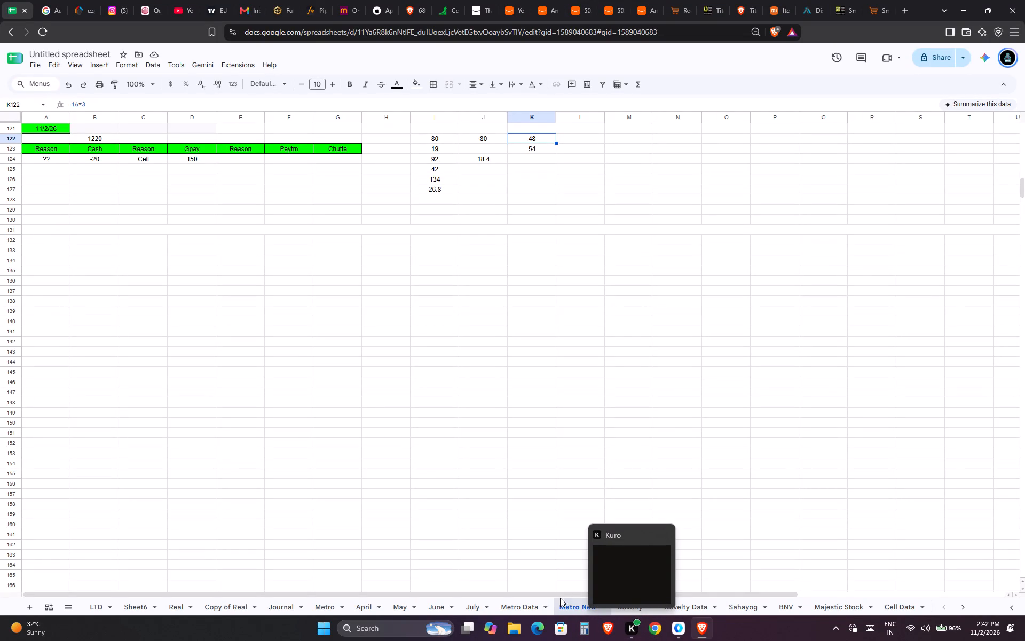
Look over the monthly tables in the Metro Data sheet and the 10/29/26 and 10/30/26 entries in Metro New.
left_click(539, 602)
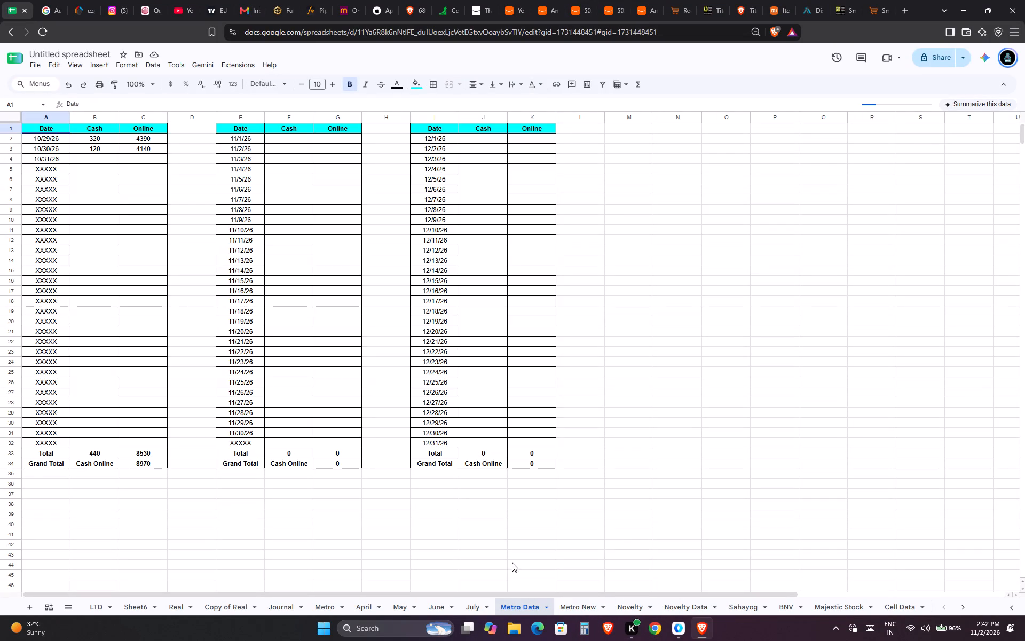
left_click(583, 604)
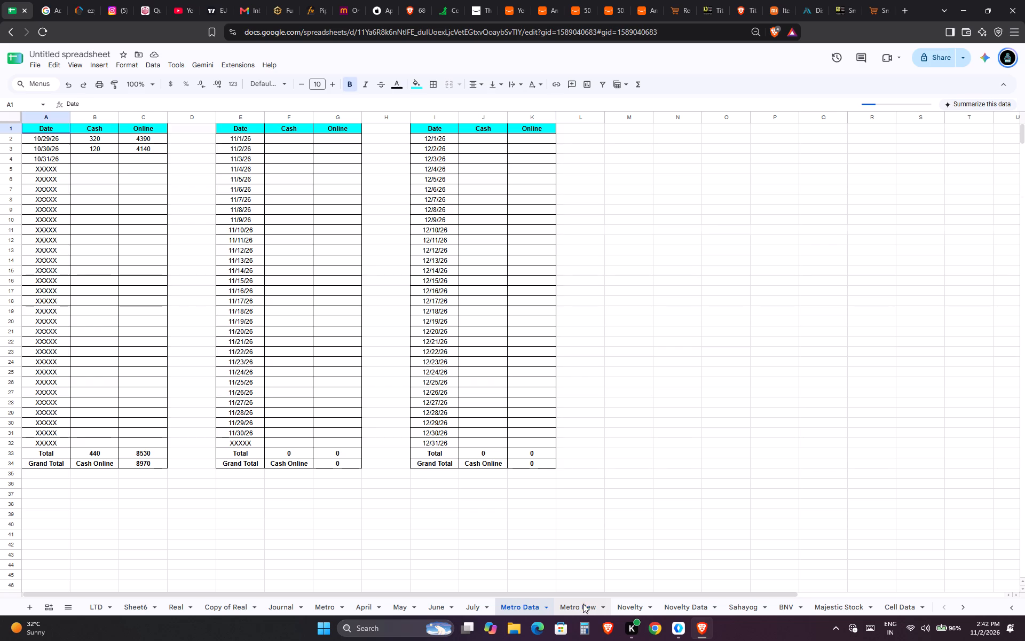
scroll(431, 358, "up", 13)
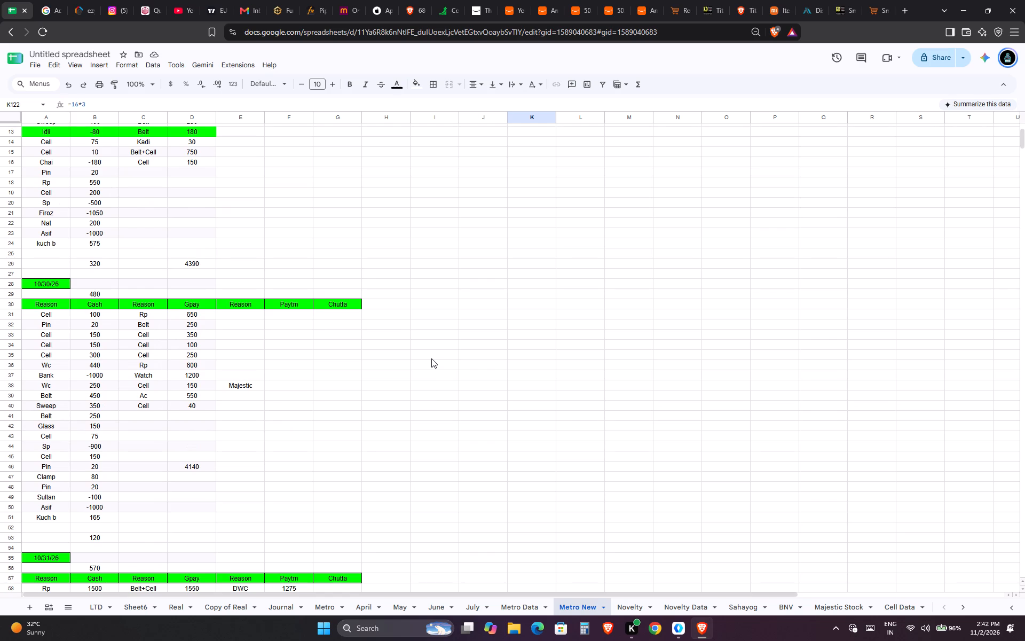
scroll(431, 358, "up", 6)
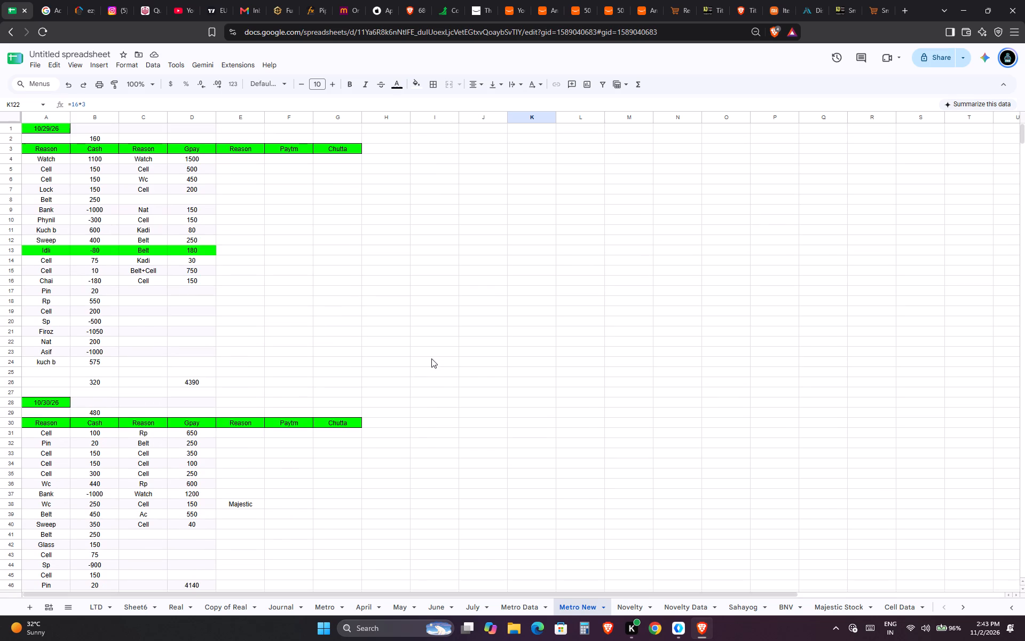
scroll(431, 358, "up", 1)
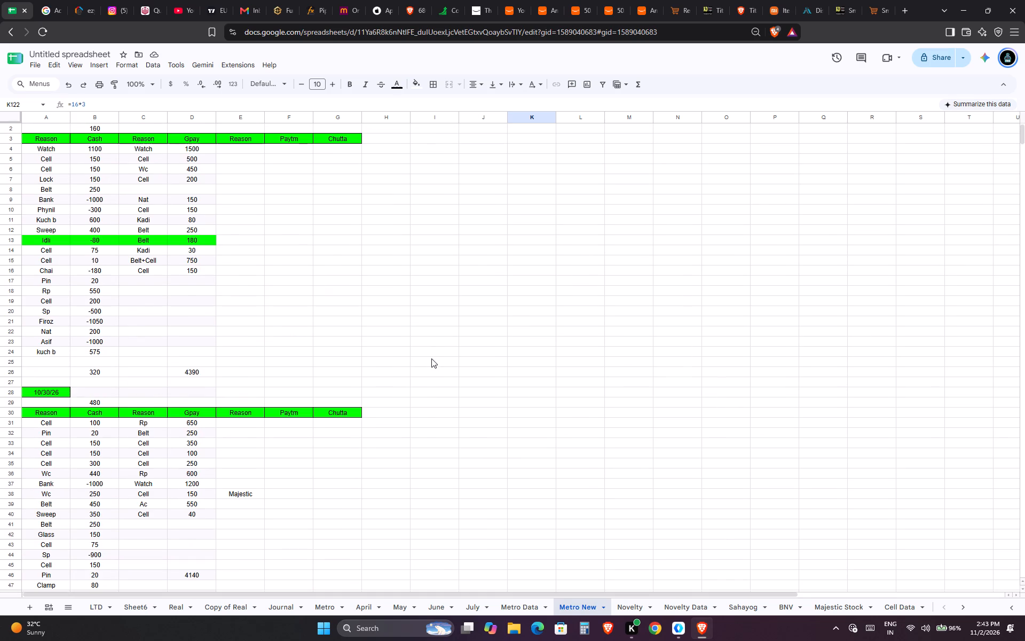
scroll(431, 358, "up", 1)
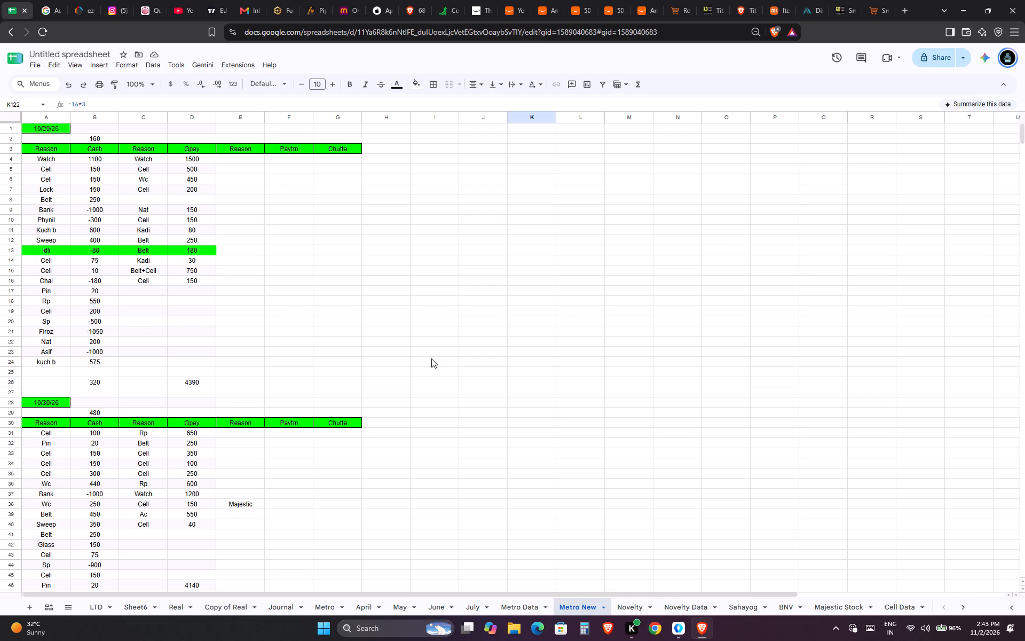
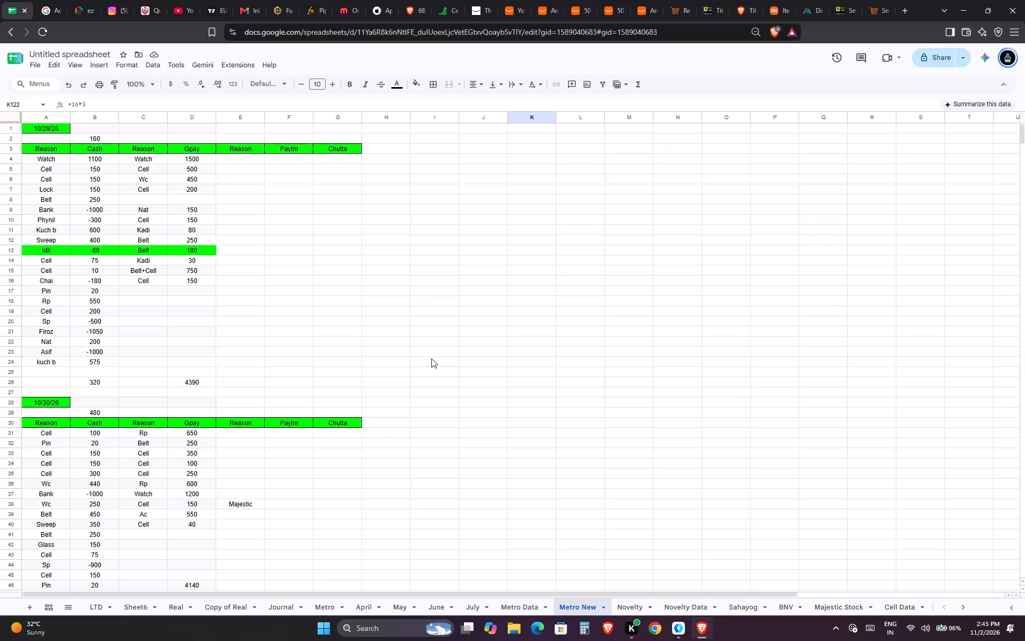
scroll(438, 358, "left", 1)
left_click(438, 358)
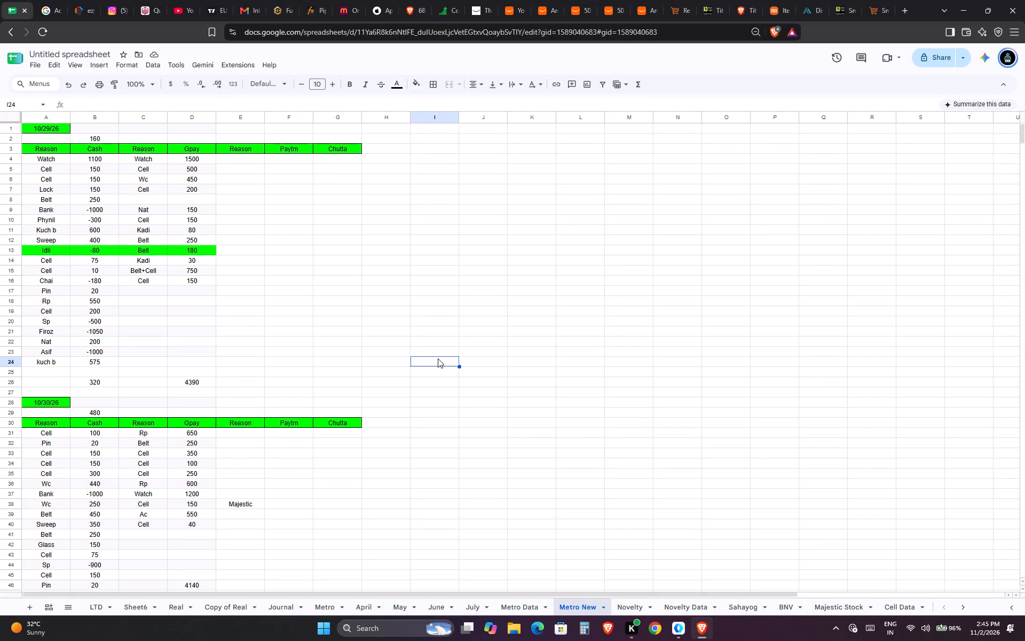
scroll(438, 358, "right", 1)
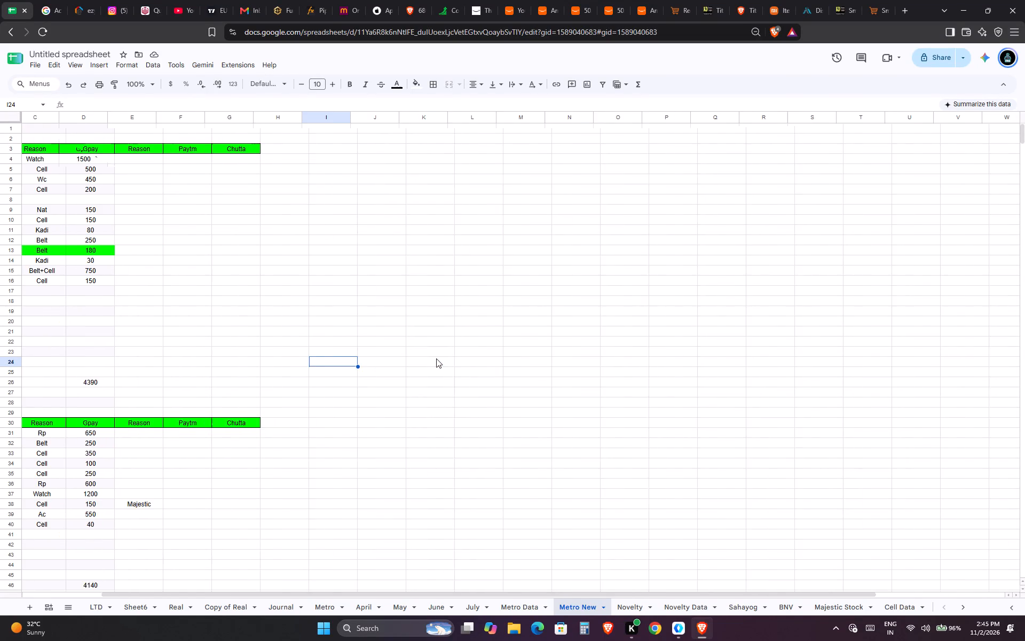
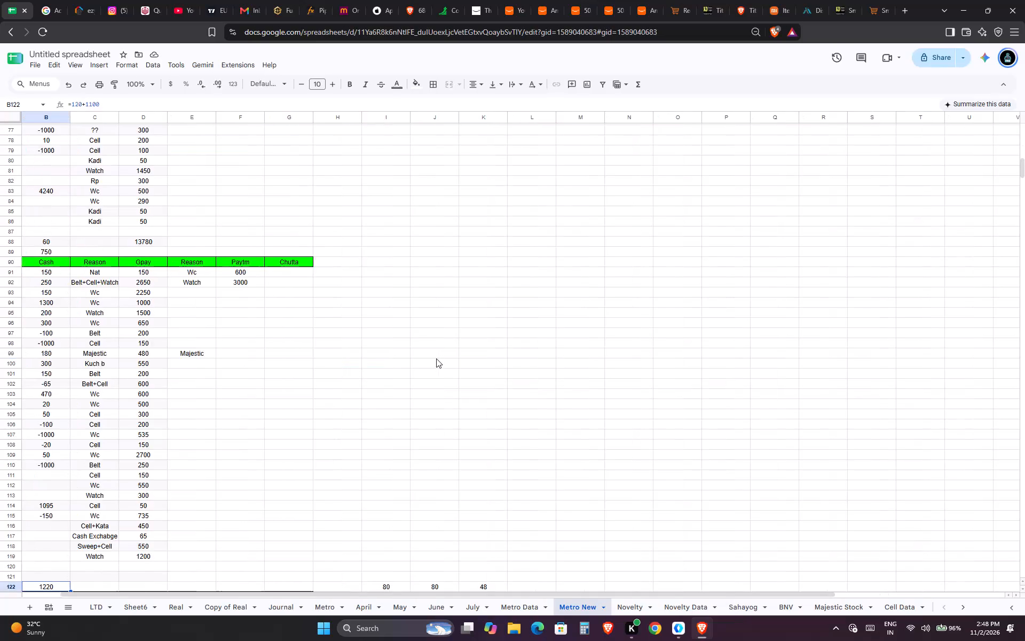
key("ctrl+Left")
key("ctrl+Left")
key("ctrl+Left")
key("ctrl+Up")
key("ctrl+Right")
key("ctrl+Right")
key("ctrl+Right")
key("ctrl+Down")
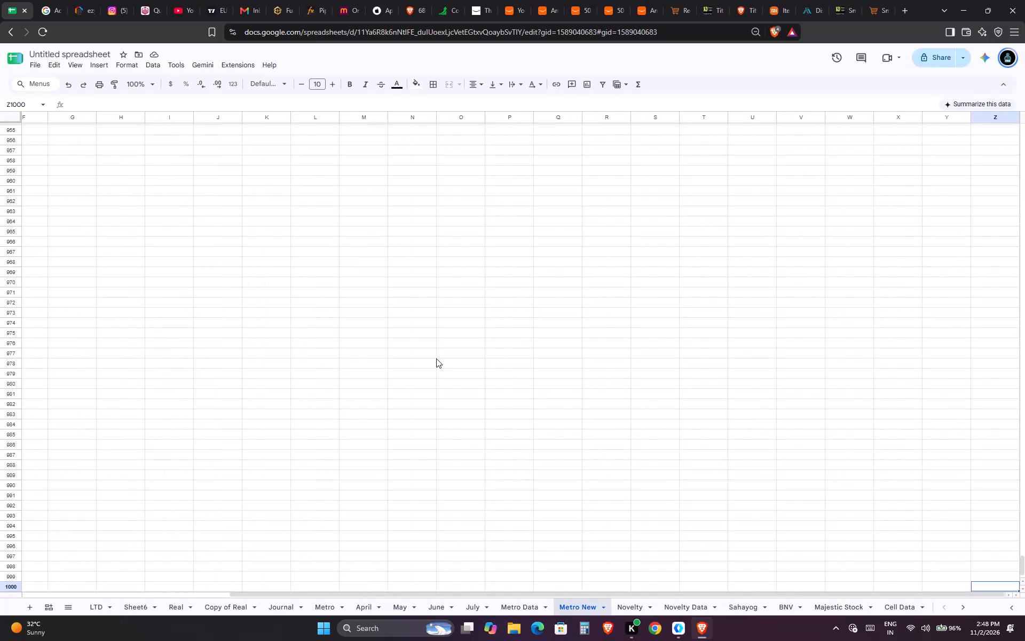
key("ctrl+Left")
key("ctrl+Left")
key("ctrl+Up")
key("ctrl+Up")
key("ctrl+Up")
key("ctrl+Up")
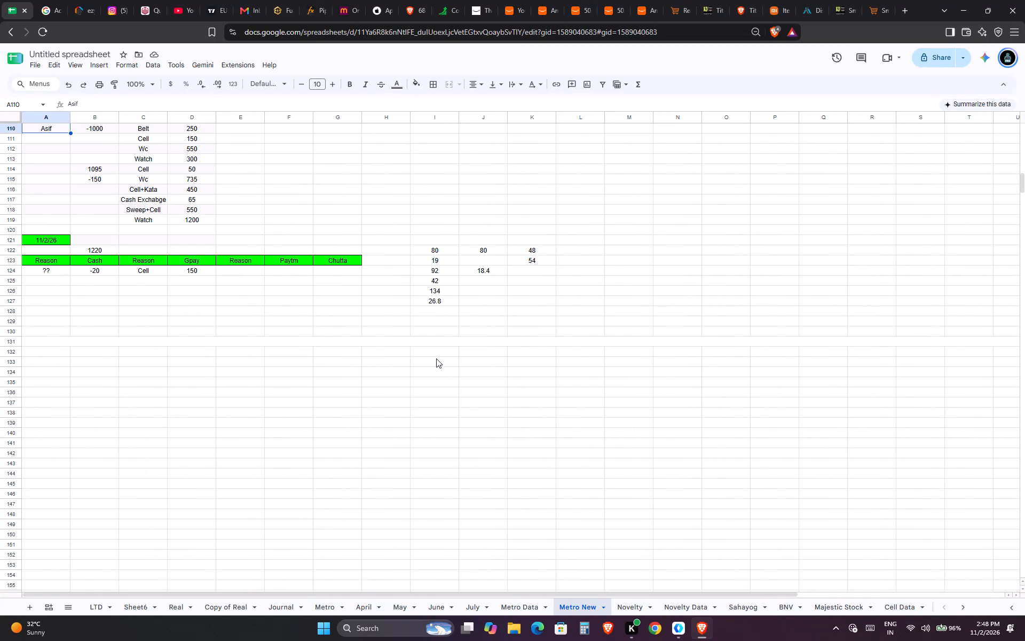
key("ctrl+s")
Clear the side calculations in I122:K127 beside the 11/2/26 table in Metro New and save the sheet.
key("ctrl+Right")
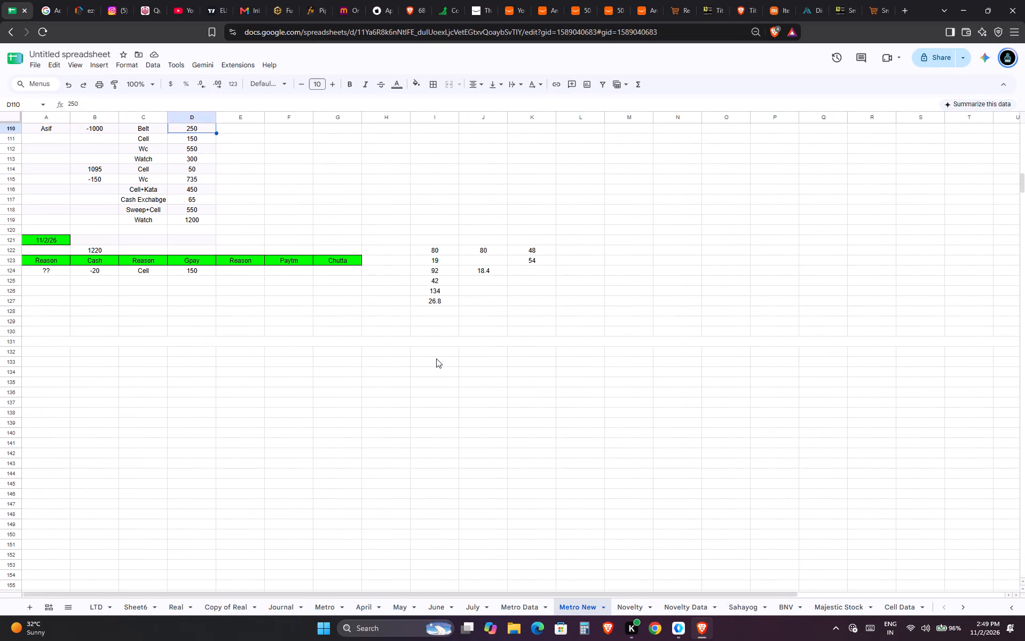
key("ctrl+Right")
key("Right")
key("ctrl+Left")
key("Down")
key("Right")
key("Down")
key("Right")
key("Down")
key("Right")
key("Down")
key("Right")
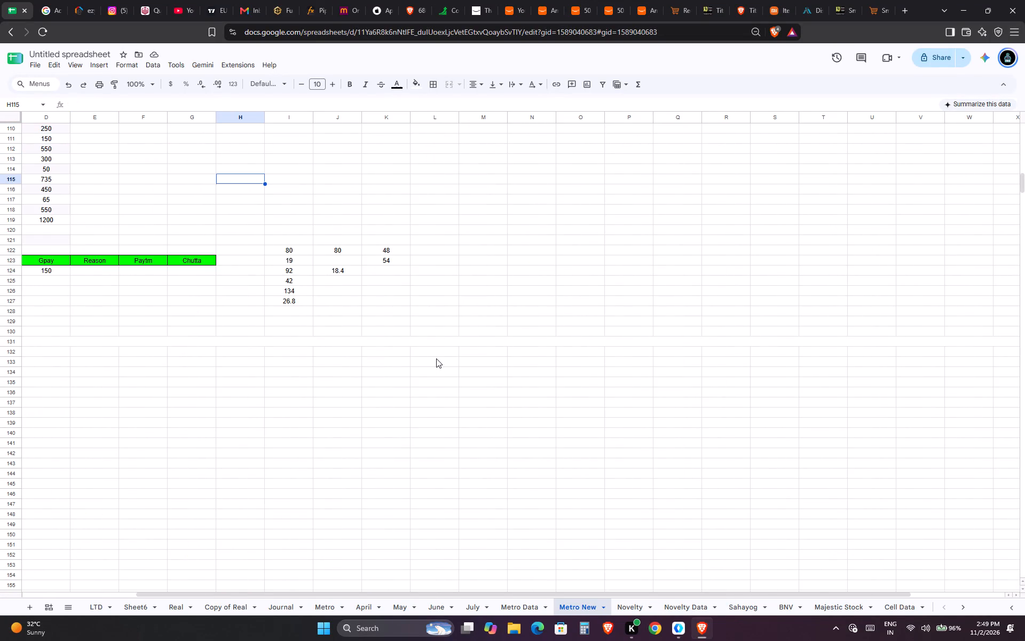
key("Down")
key("Right")
key("ctrl+Down")
key("ctrl+shift+Down")
key("ctrl+shift+Right")
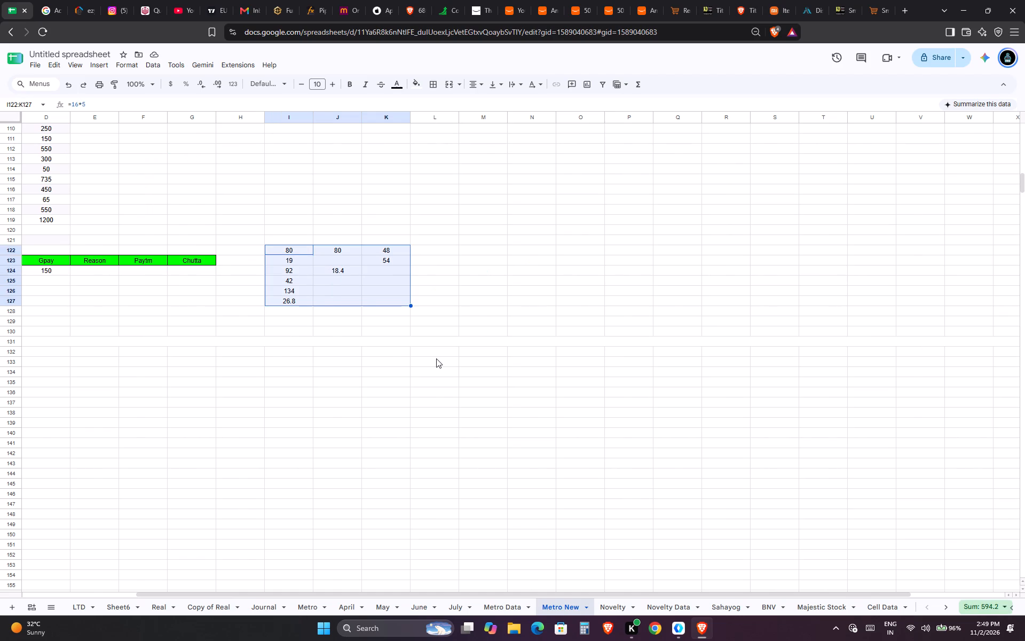
key("BackSpace")
key("Right")
key("Left")
key("ctrl+s")
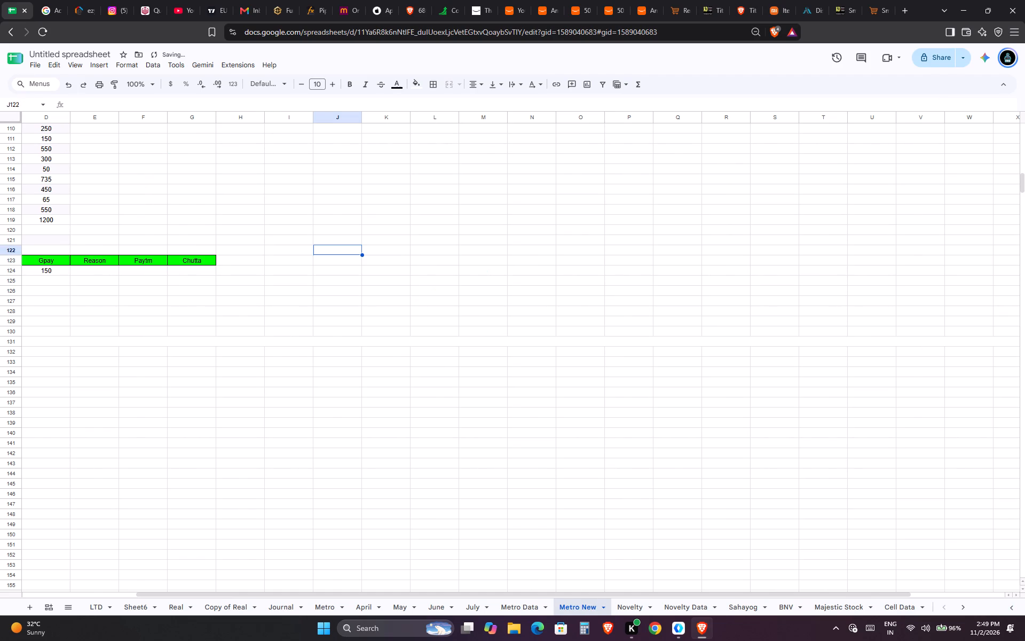
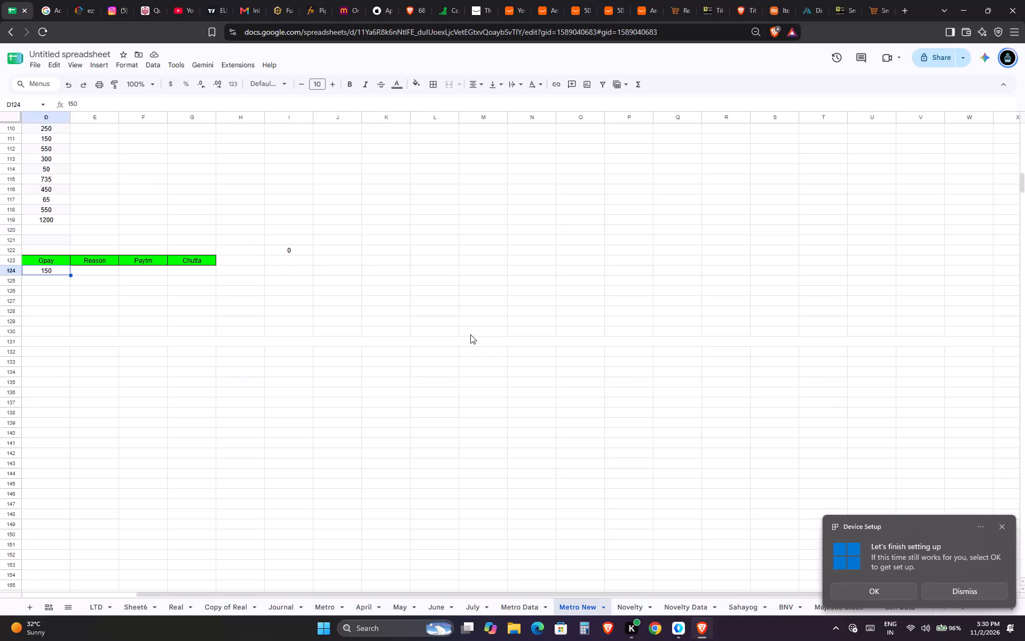
Add a Gpay entry with reason Belt and amount 200 in row 125 of the 11/2/26 table and save the sheet.
key("ctrl+Left")
key("ctrl+Left")
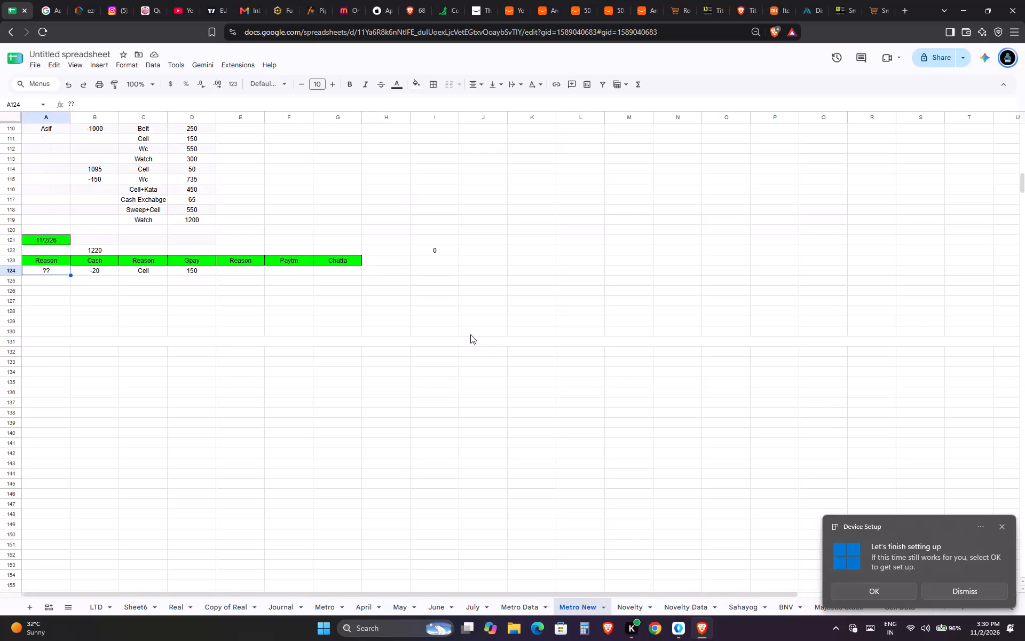
key("ctrl+Left")
key("ctrl+Right")
key("ctrl+Right")
key("Left")
key("ctrl+Left")
key("ctrl+Left")
key("ctrl+Left")
key("Right")
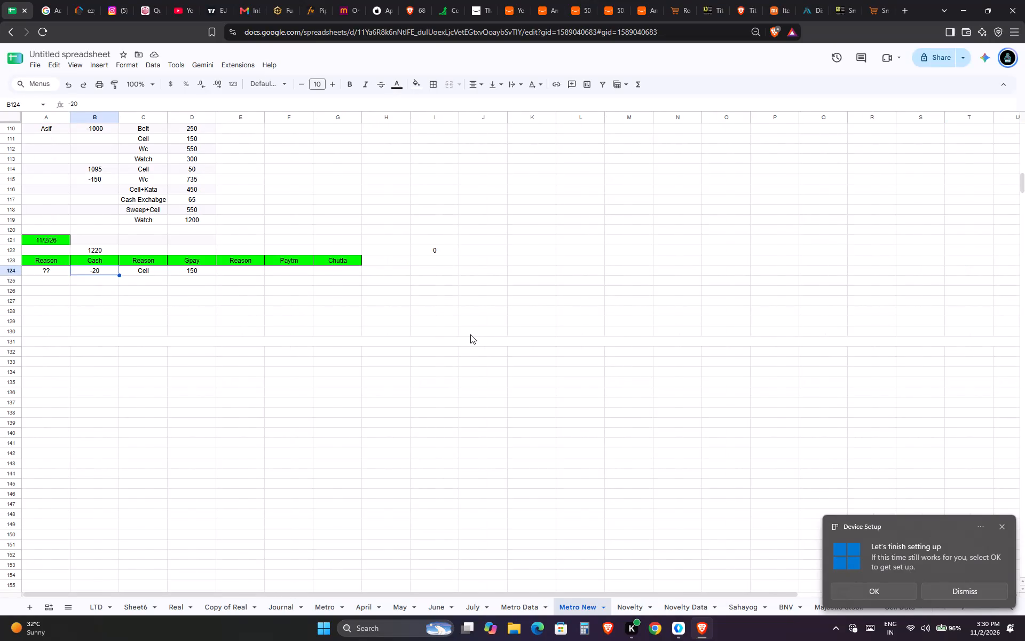
key("Down")
key("Right")
type("Belt")
key("Tab")
type("200")
key("Return")
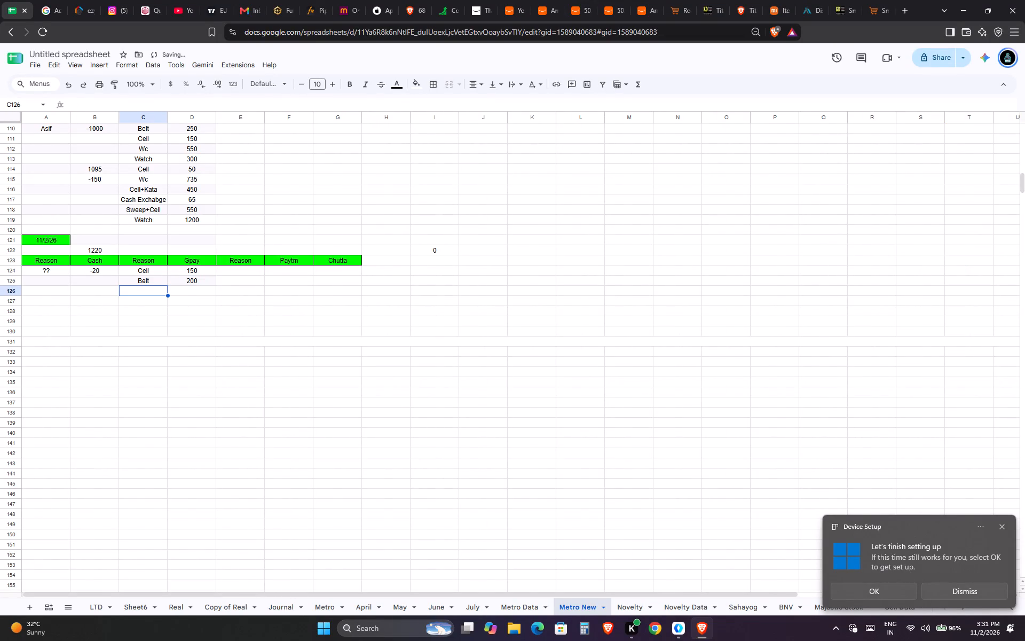
key("ctrl+s")
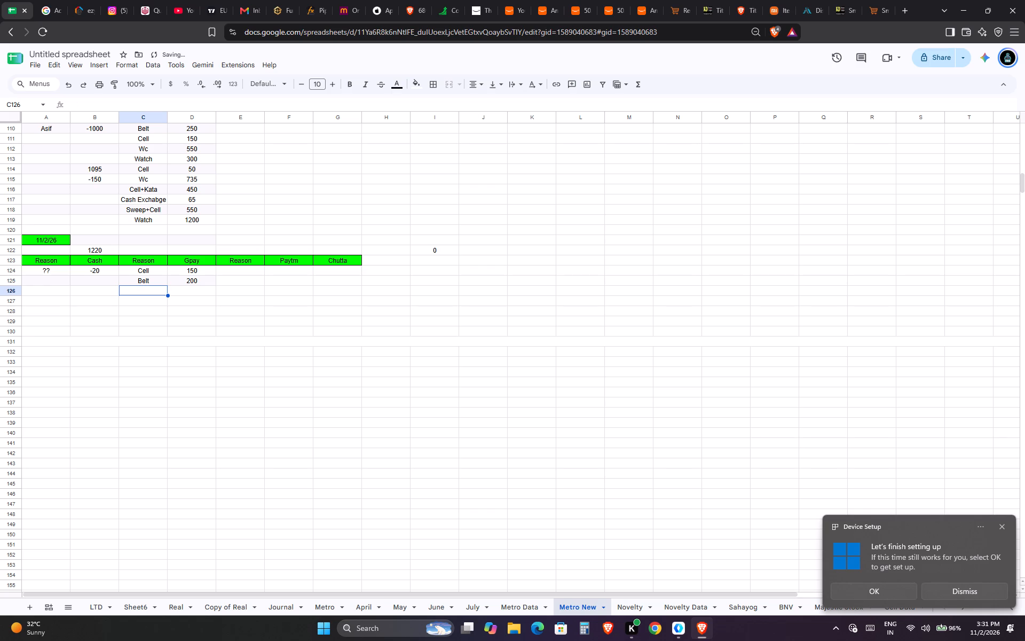